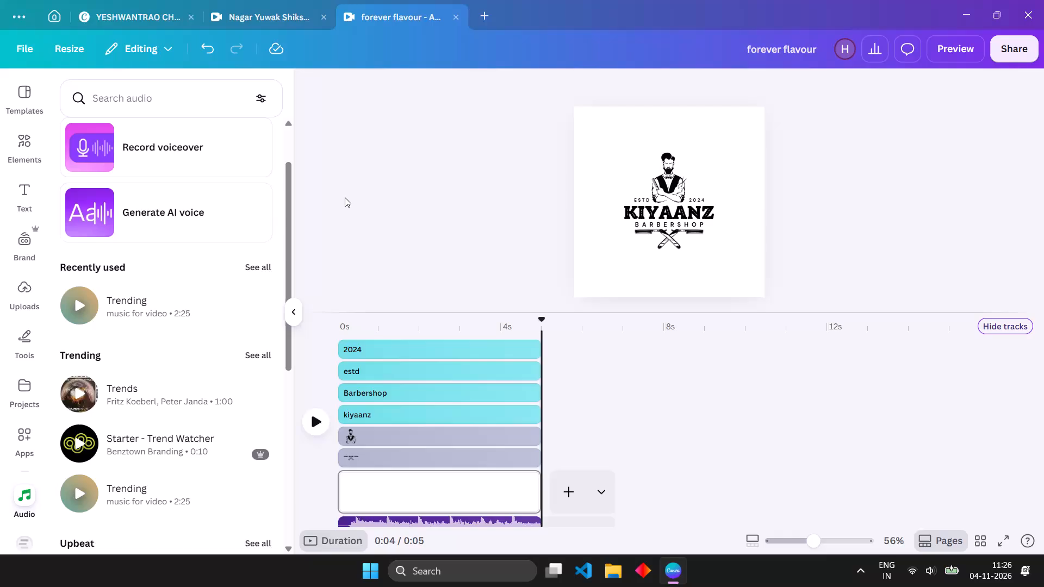
Look through the list of available design types for a new design.
{"action": "left_click", "coordinate": [484, 7]}
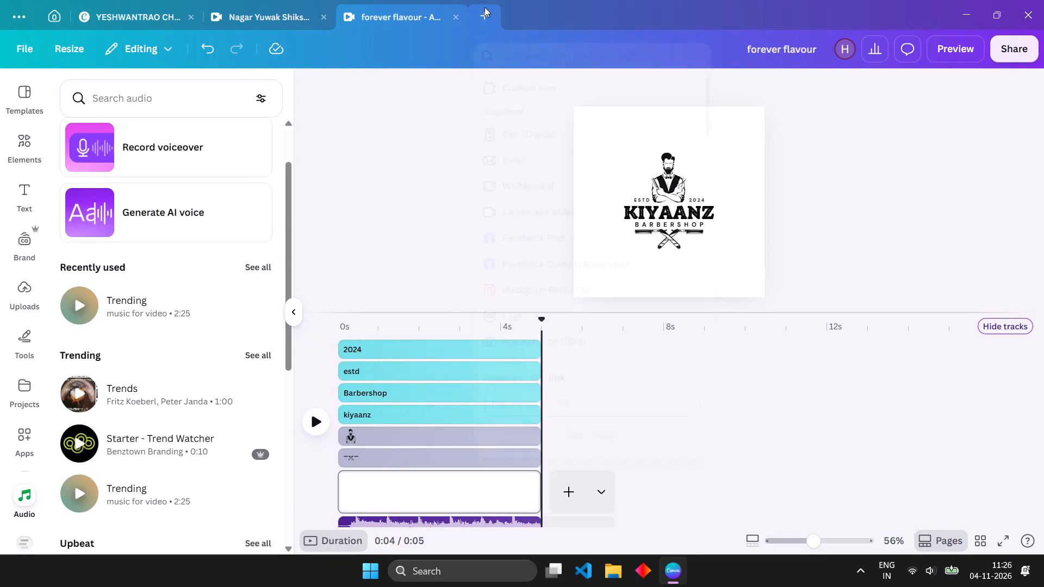
{"action": "scroll", "coordinate": [548, 160], "scroll_direction": "down", "scroll_amount": 4}
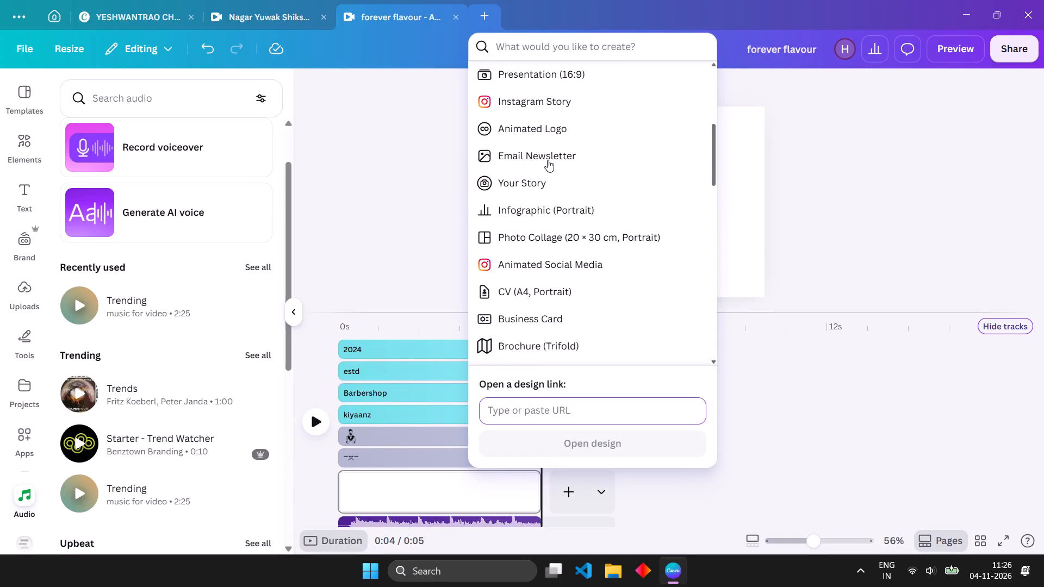
{"action": "scroll", "coordinate": [548, 160], "scroll_direction": "down", "scroll_amount": 3}
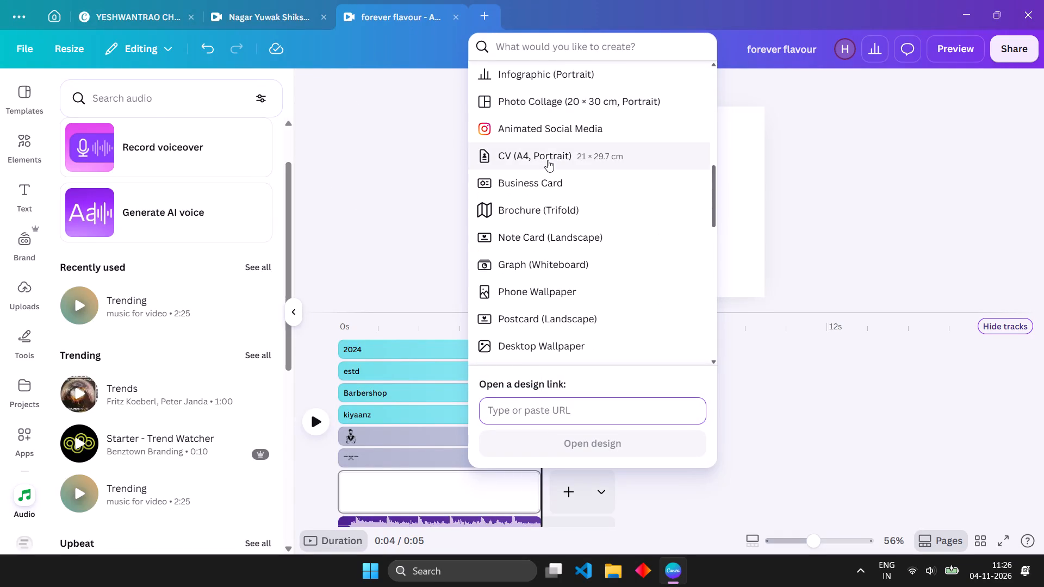
{"action": "scroll", "coordinate": [548, 160], "scroll_direction": "down", "scroll_amount": 4}
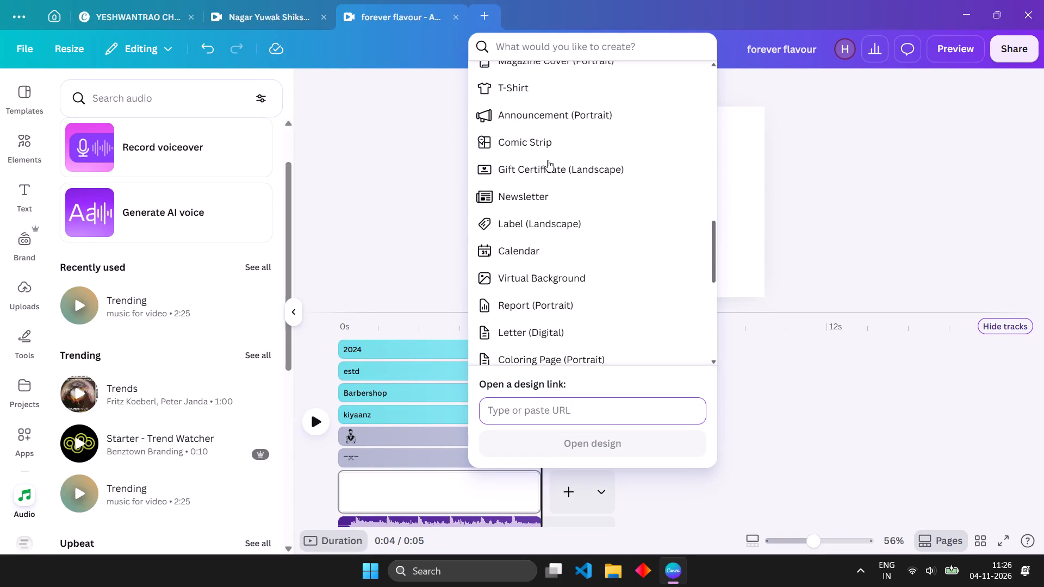
{"action": "scroll", "coordinate": [548, 160], "scroll_direction": "down", "scroll_amount": 3}
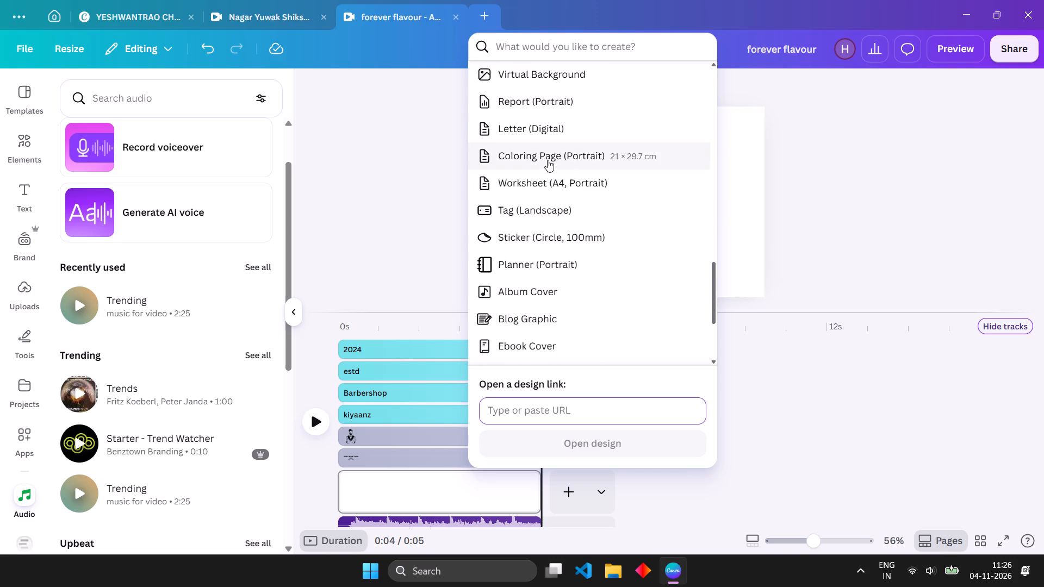
{"action": "scroll", "coordinate": [548, 160], "scroll_direction": "down", "scroll_amount": 2}
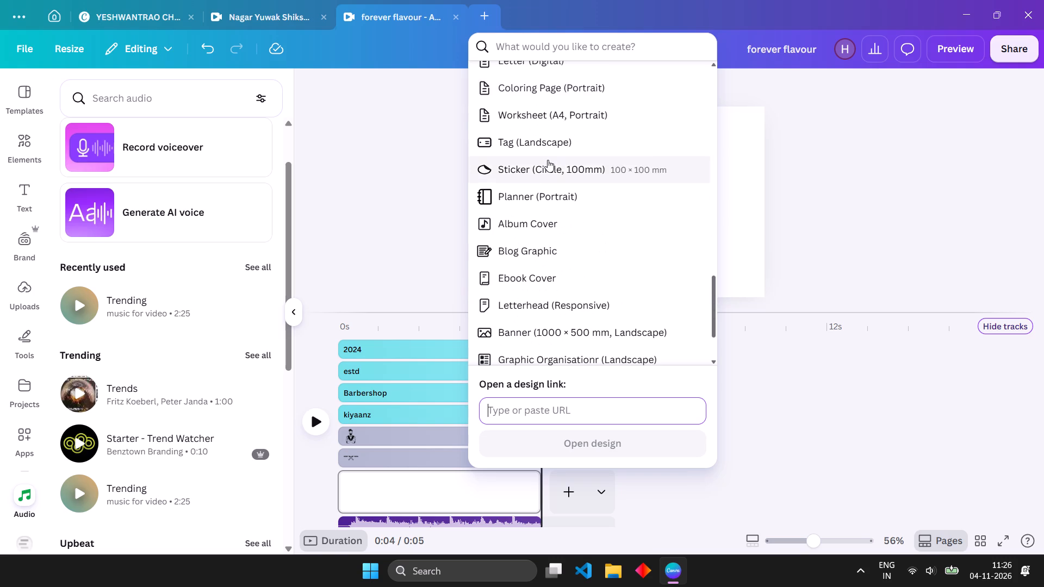
{"action": "scroll", "coordinate": [548, 160], "scroll_direction": "down", "scroll_amount": 2}
{"action": "scroll", "coordinate": [548, 160], "scroll_direction": "up", "scroll_amount": 12}
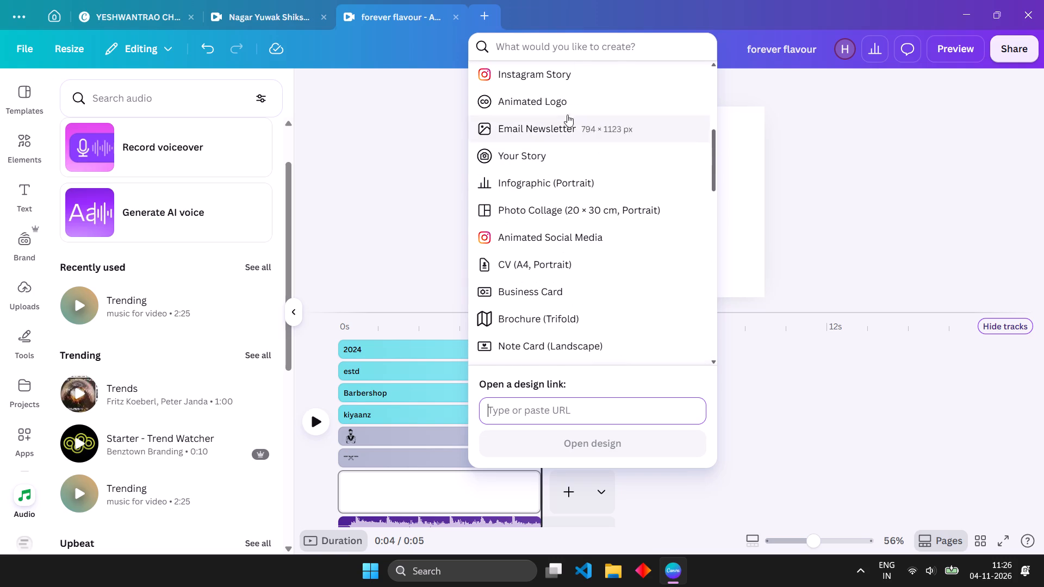
Search the design types for "id" and create a blank ID Card (Portrait) design.
{"action": "left_click", "coordinate": [587, 49]}
{"action": "type", "text": "id"}
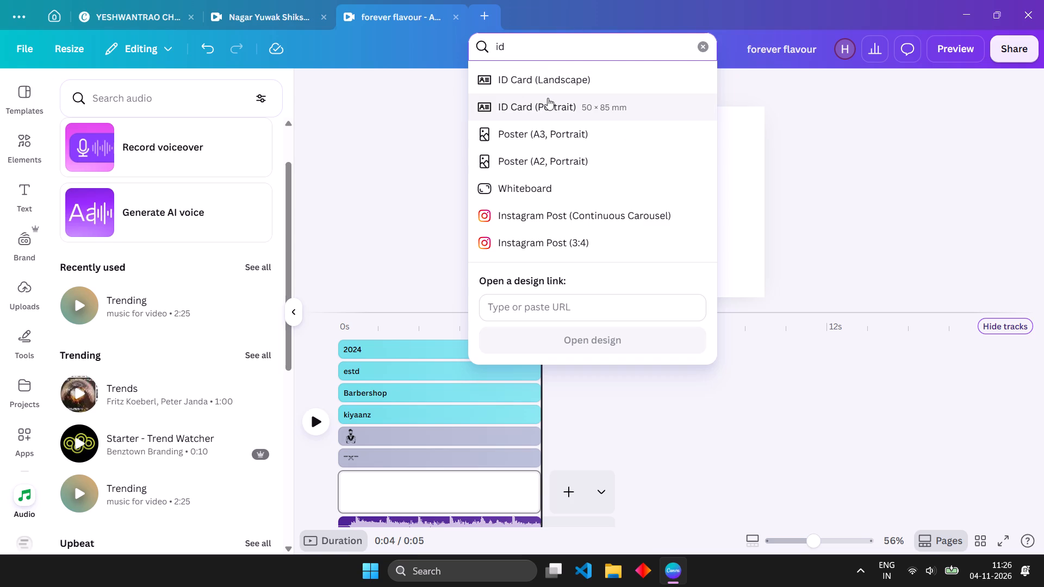
{"action": "left_click", "coordinate": [547, 97]}
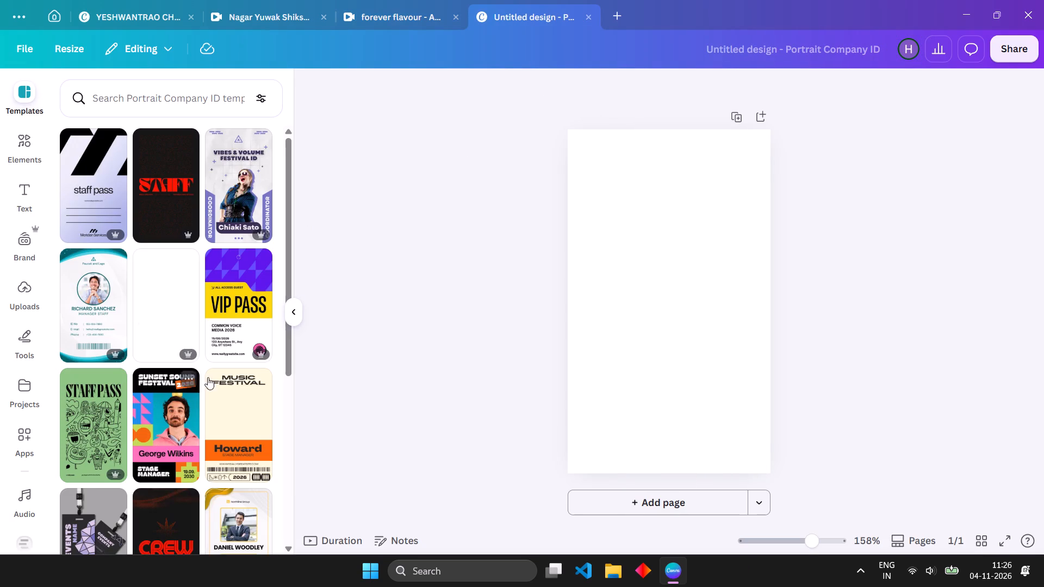
Examine the suggested portrait company ID templates for a suitable layout.
{"action": "scroll", "coordinate": [134, 415], "scroll_direction": "down", "scroll_amount": 4}
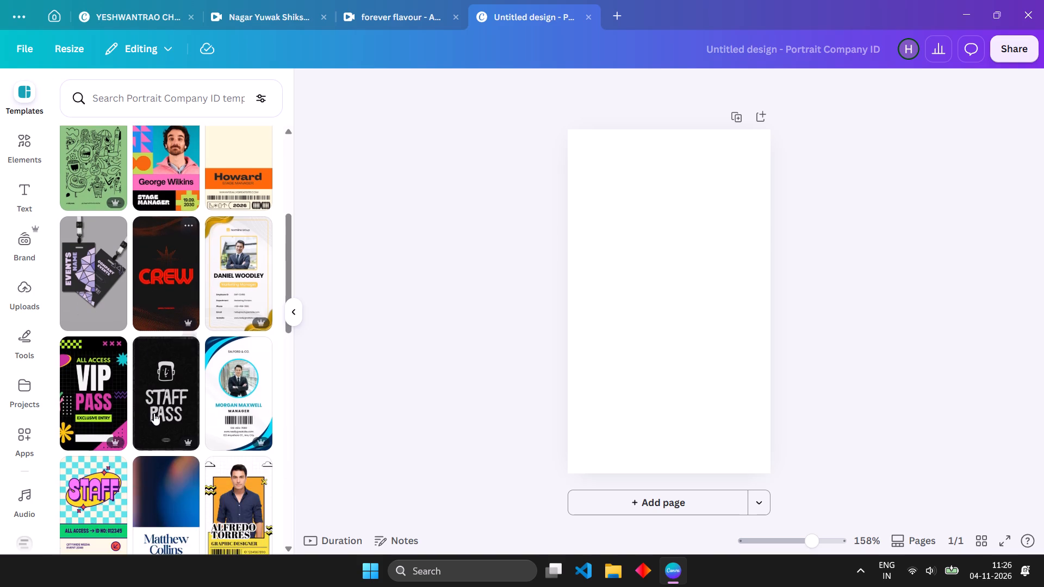
{"action": "scroll", "coordinate": [154, 413], "scroll_direction": "down", "scroll_amount": 6}
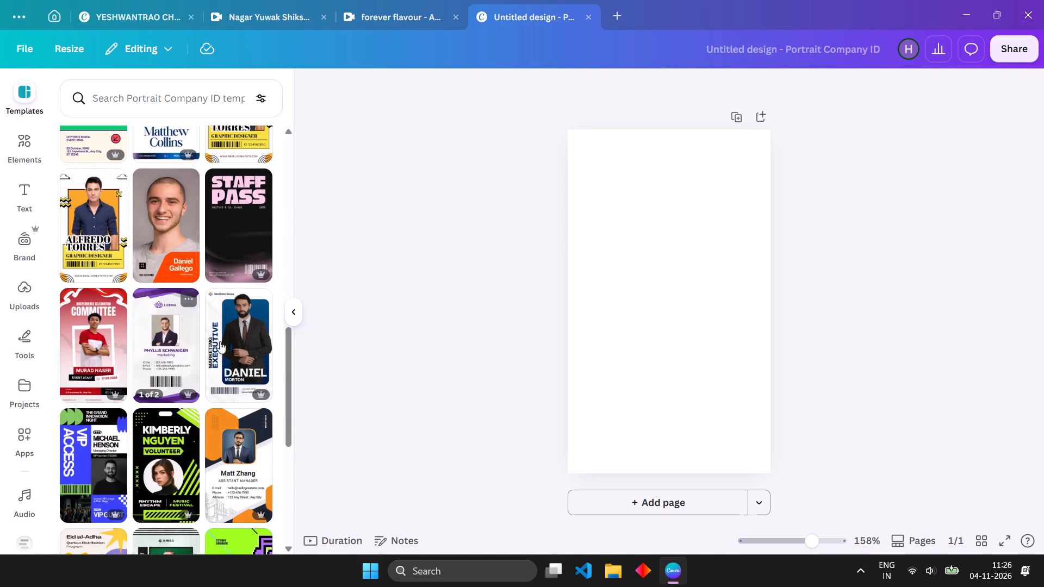
{"action": "scroll", "coordinate": [234, 344], "scroll_direction": "down", "scroll_amount": 2}
{"action": "scroll", "coordinate": [128, 346], "scroll_direction": "down", "scroll_amount": 2}
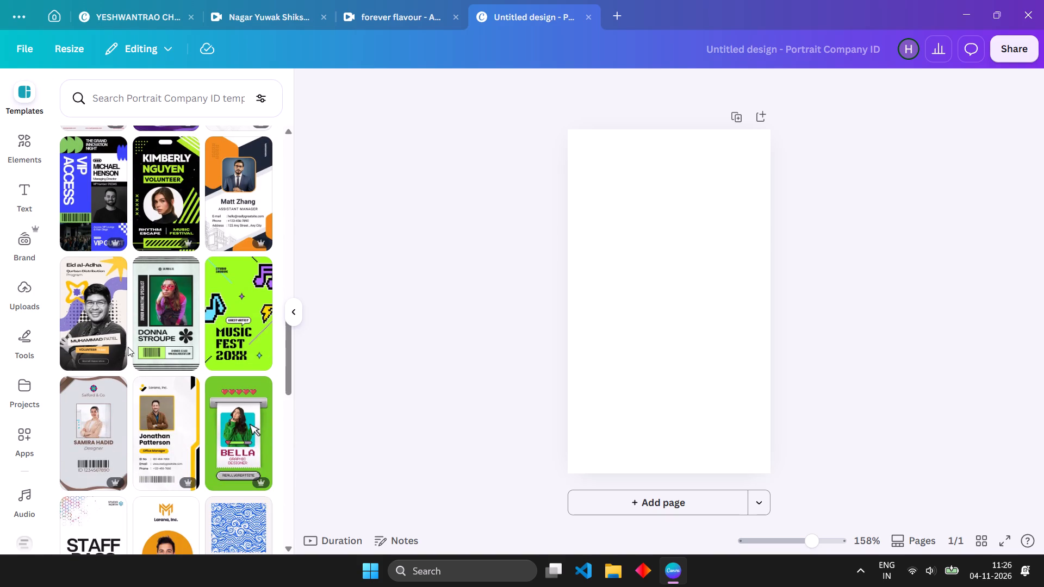
{"action": "scroll", "coordinate": [128, 347], "scroll_direction": "up", "scroll_amount": 4}
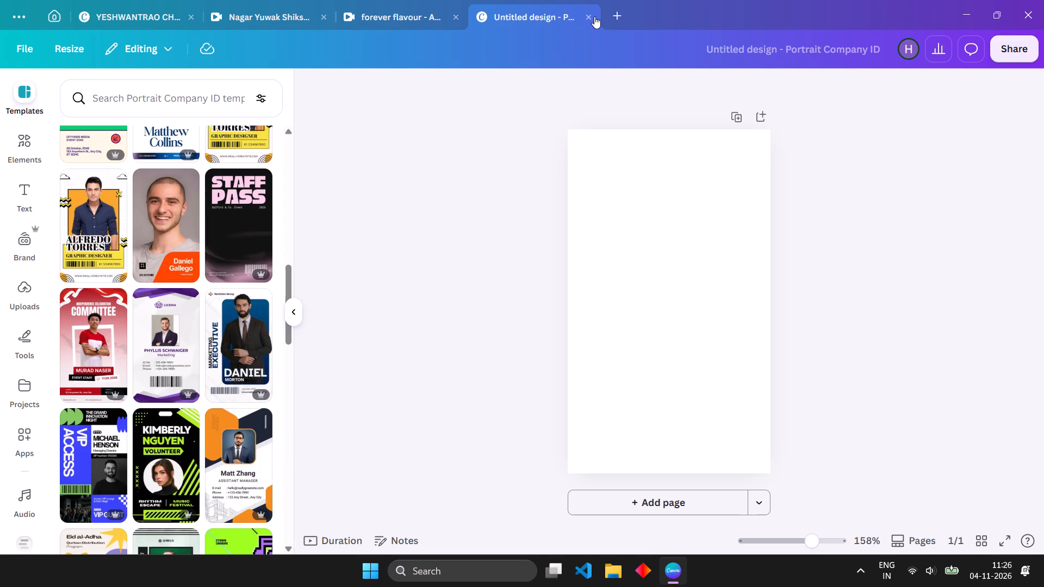
Search the new-design types for "lanya" to find a lanyard format, and clear the search text.
{"action": "left_click", "coordinate": [632, 9]}
{"action": "left_click", "coordinate": [655, 49]}
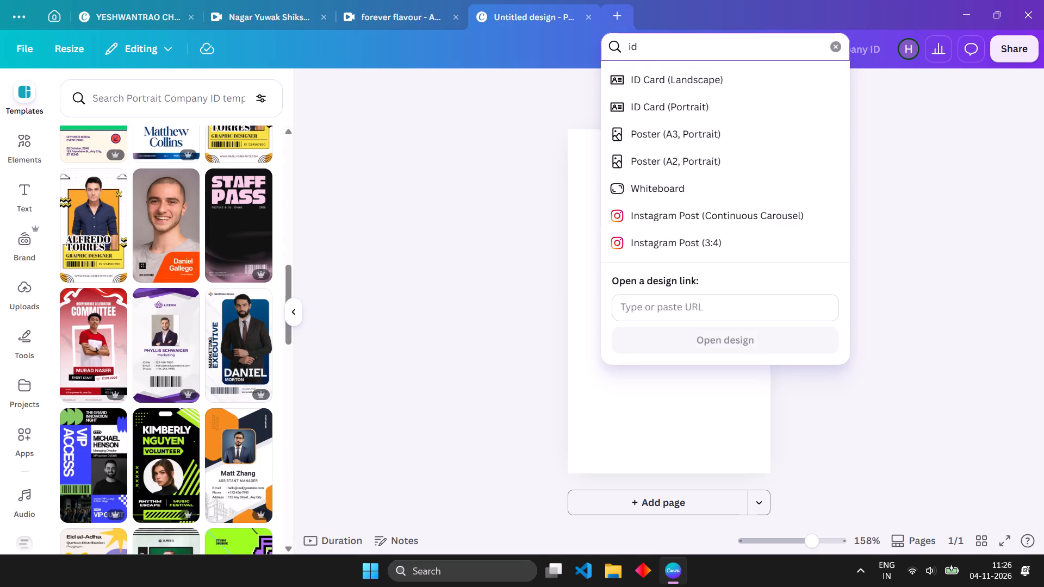
{"action": "key", "text": "BackSpace"}
{"action": "key", "text": "BackSpace"}
{"action": "key", "text": "BackSpace"}
{"action": "type", "text": "lam"}
{"action": "key", "text": "BackSpace"}
{"action": "key", "text": "n"}
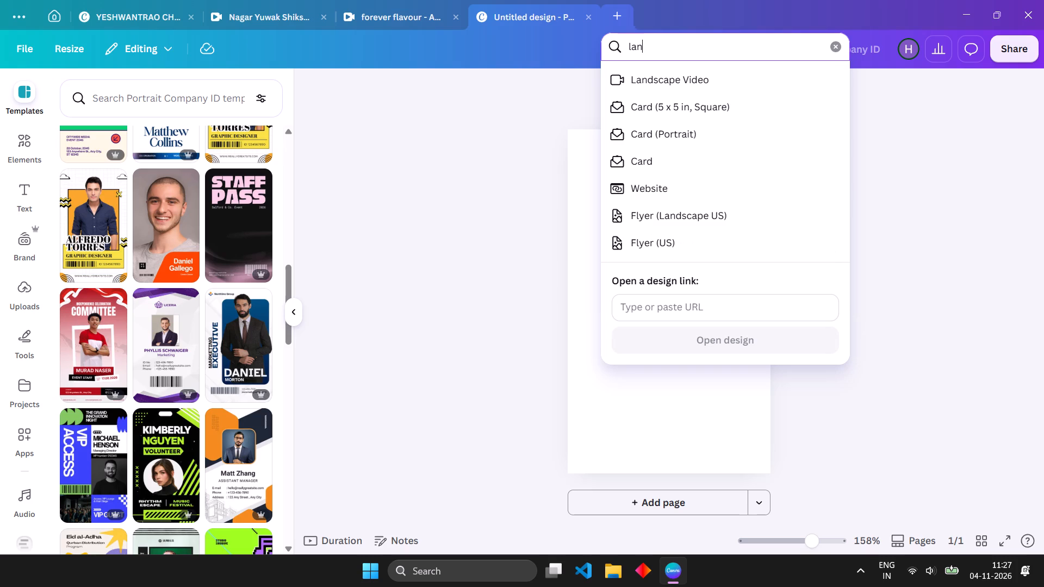
{"action": "type", "text": "ya"}
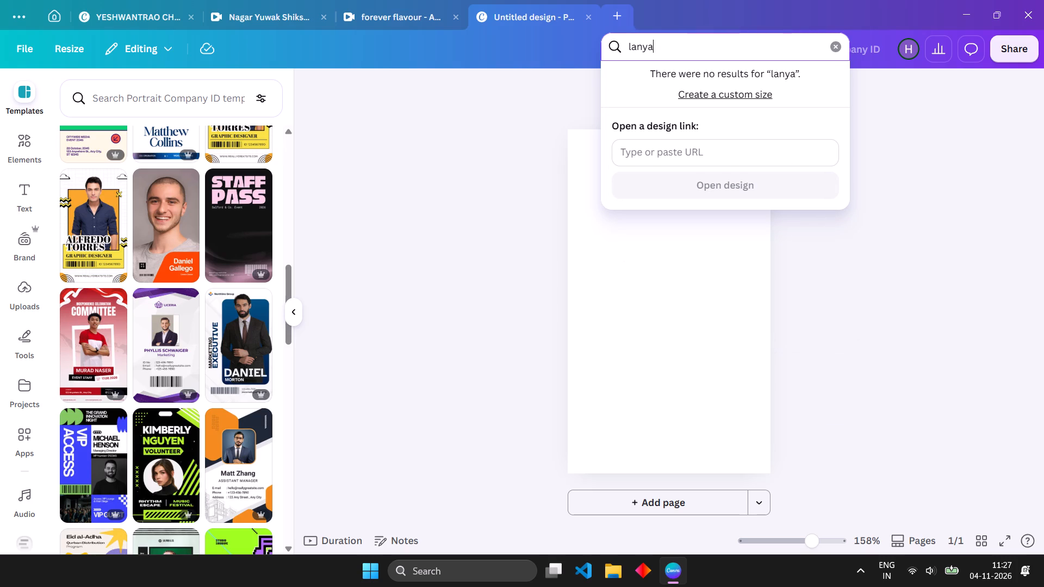
{"action": "key", "text": "BackSpace"}
{"action": "key", "text": "BackSpace"}
{"action": "key", "text": "BackSpace"}
{"action": "key", "text": "BackSpace"}
{"action": "key", "text": "BackSpace"}
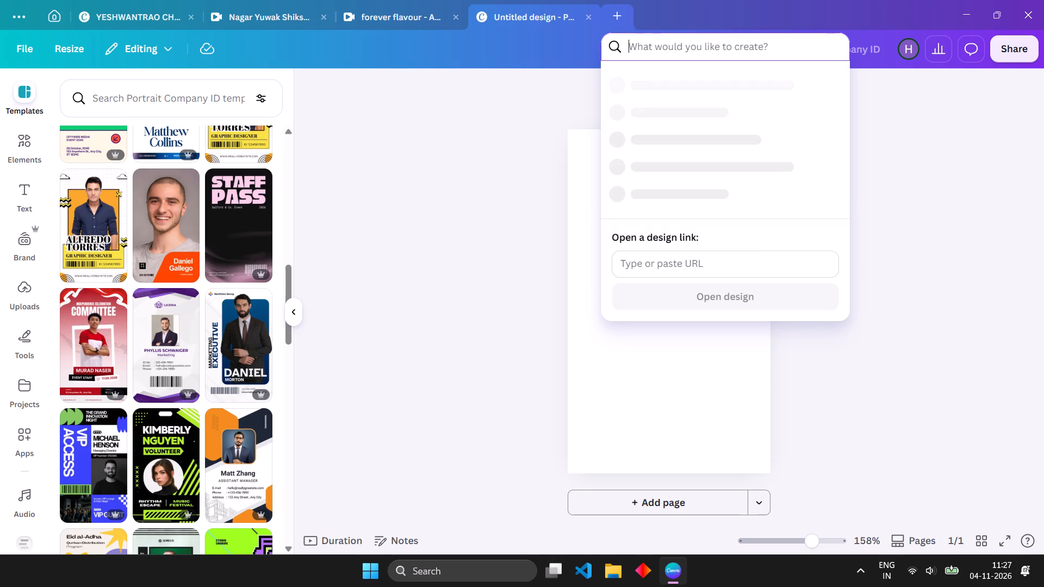
Search the new-design types for "id lanyard".
{"action": "type", "text": "id"}
{"action": "key", "text": "space"}
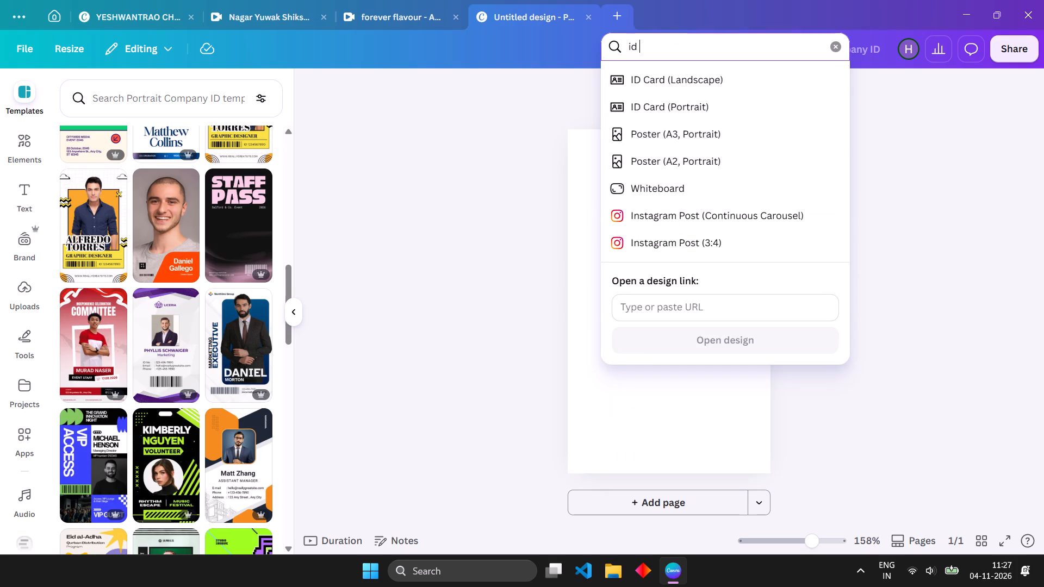
{"action": "type", "text": "lan"}
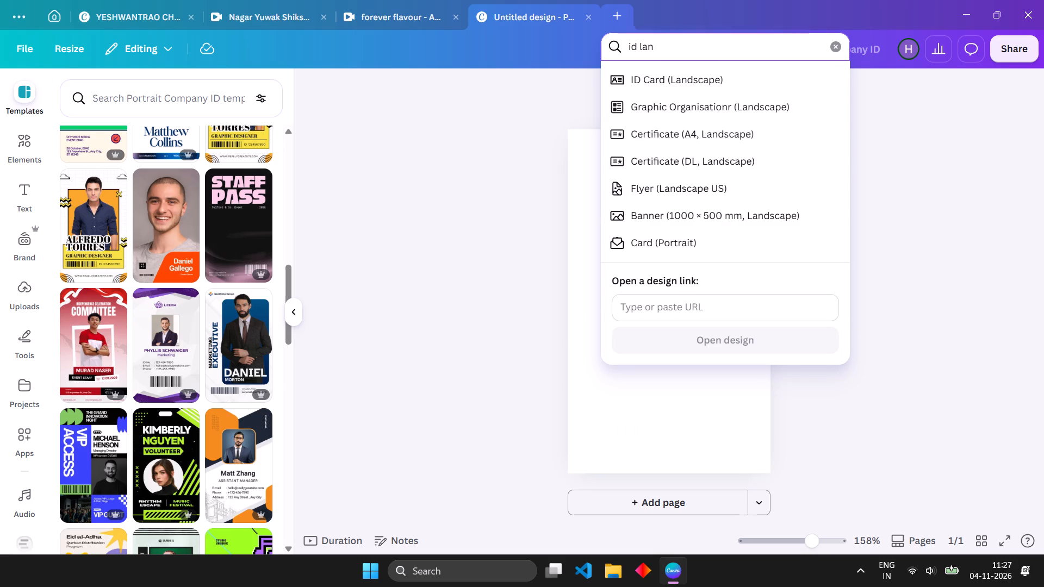
{"action": "type", "text": "yae"}
{"action": "key", "text": "BackSpace"}
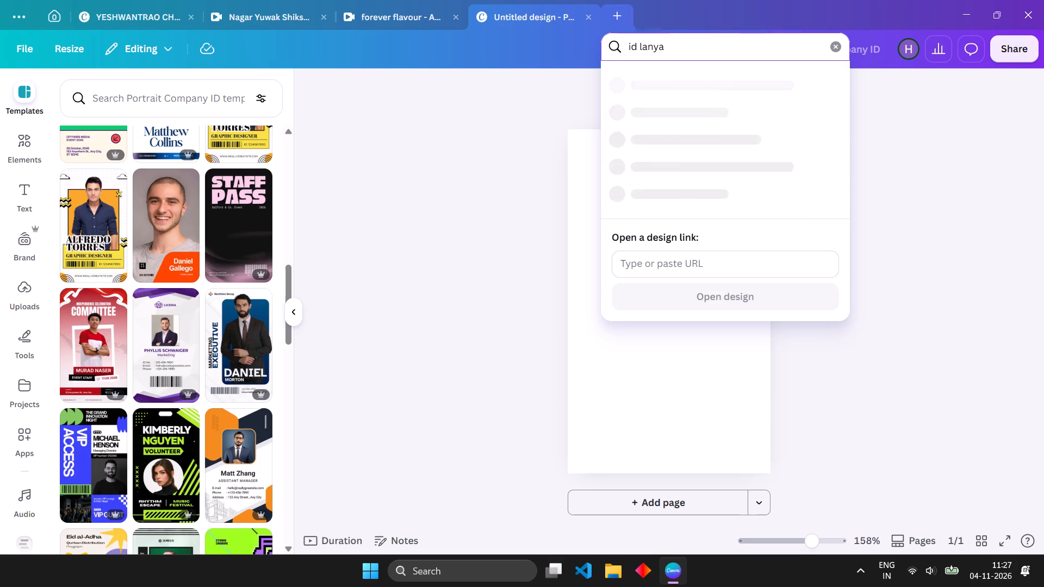
{"action": "type", "text": "rs"}
{"action": "key", "text": "BackSpace"}
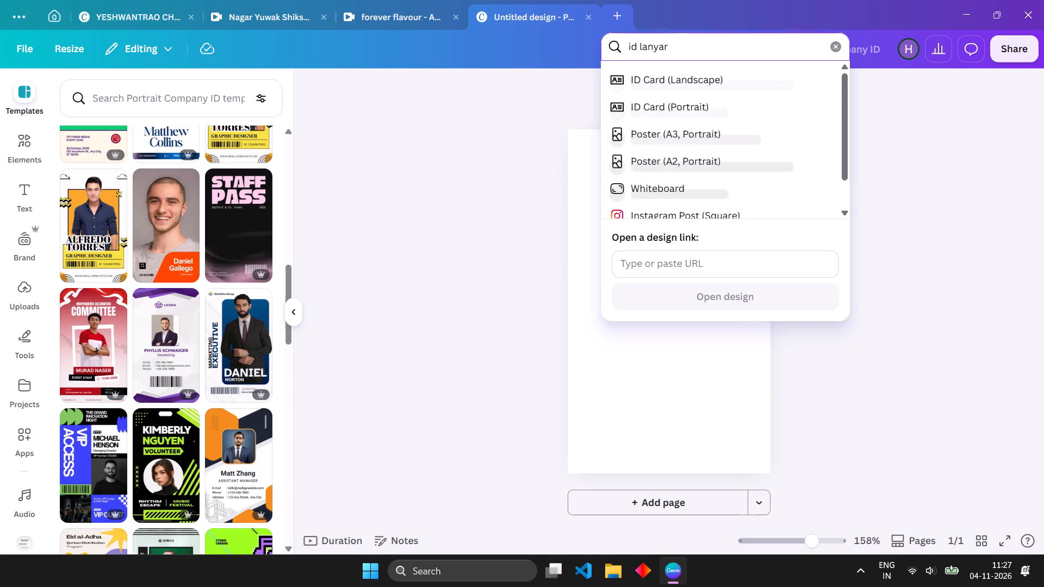
{"action": "key", "text": "f"}
{"action": "key", "text": "BackSpace"}
{"action": "key", "text": "d"}
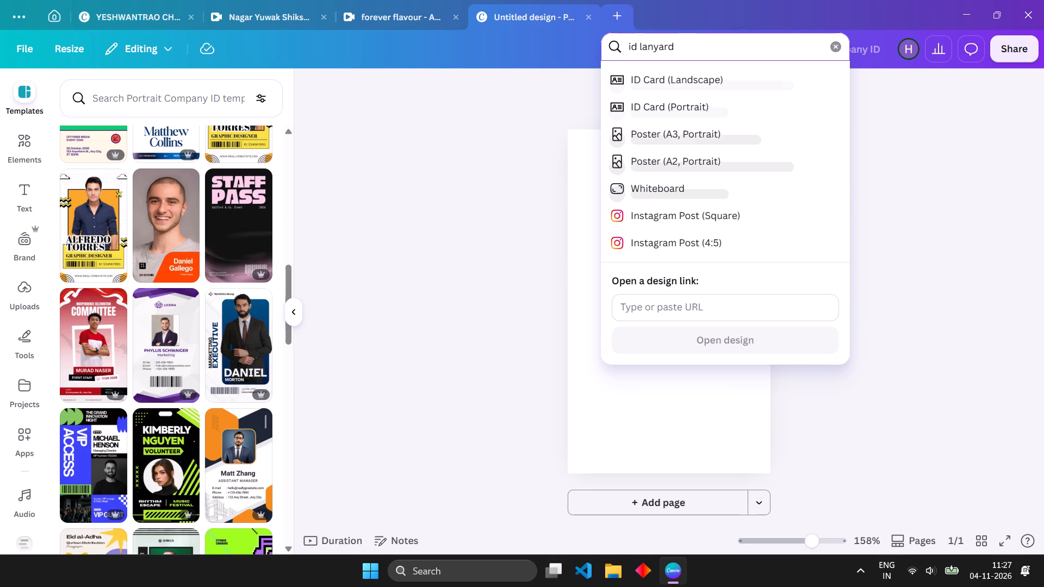
{"action": "scroll", "coordinate": [41, 267], "scroll_direction": "down", "scroll_amount": 11}
Search the portrait company ID templates for "lanyard design".
{"action": "left_click", "coordinate": [138, 98]}
{"action": "left_click", "coordinate": [138, 98]}
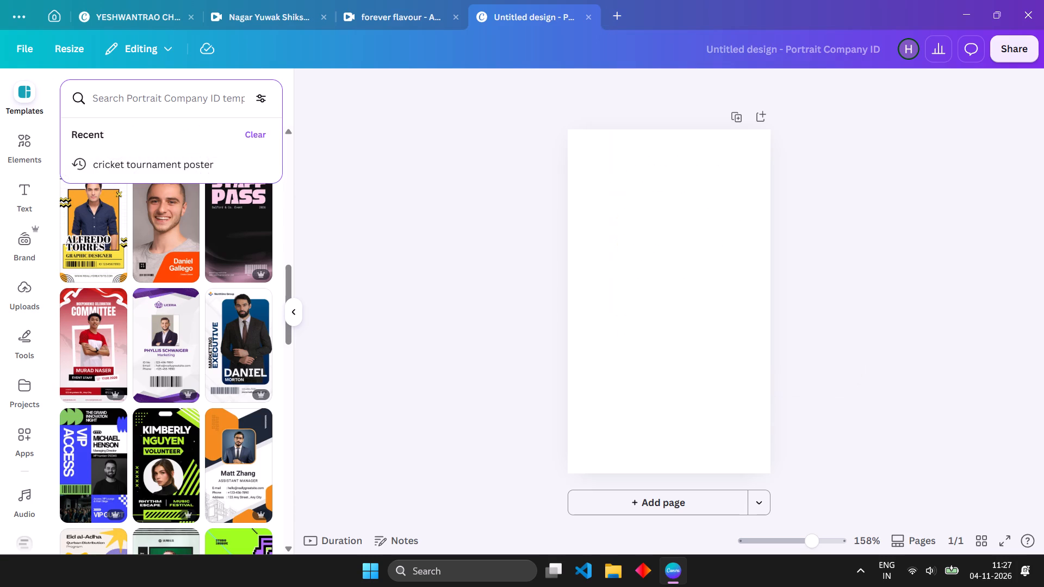
{"action": "type", "text": "lan"}
{"action": "type", "text": "yard"}
{"action": "left_click", "coordinate": [112, 165]}
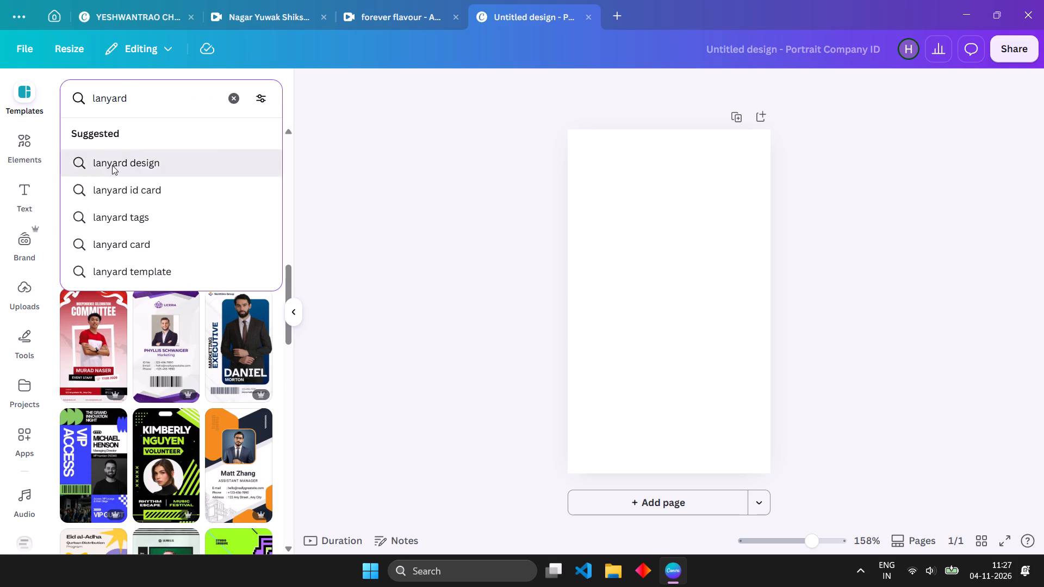
Examine the templates found for lanyard design and clear the template search.
{"action": "scroll", "coordinate": [126, 280], "scroll_direction": "down", "scroll_amount": 7}
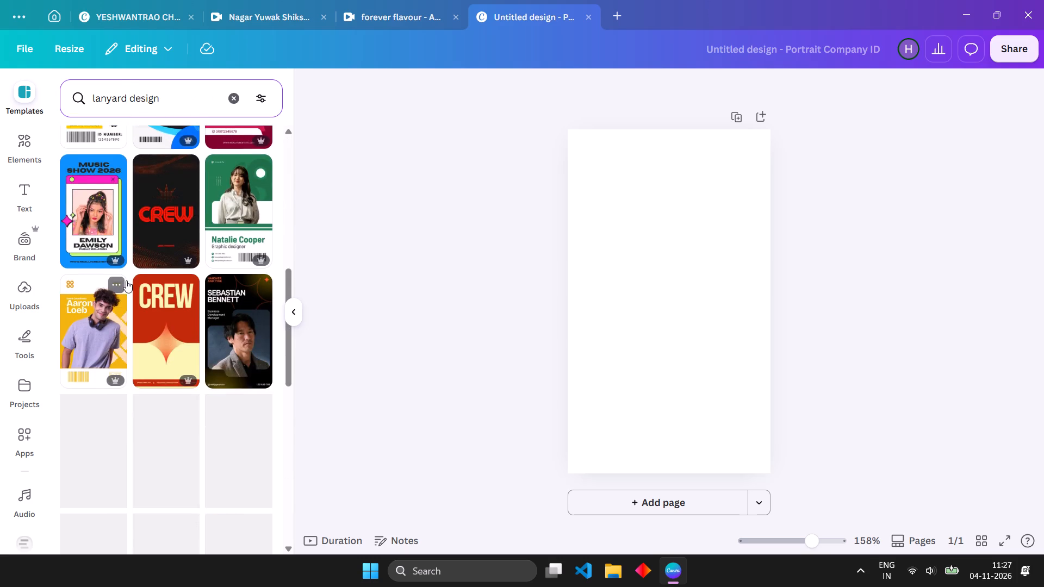
{"action": "scroll", "coordinate": [126, 280], "scroll_direction": "down", "scroll_amount": 9}
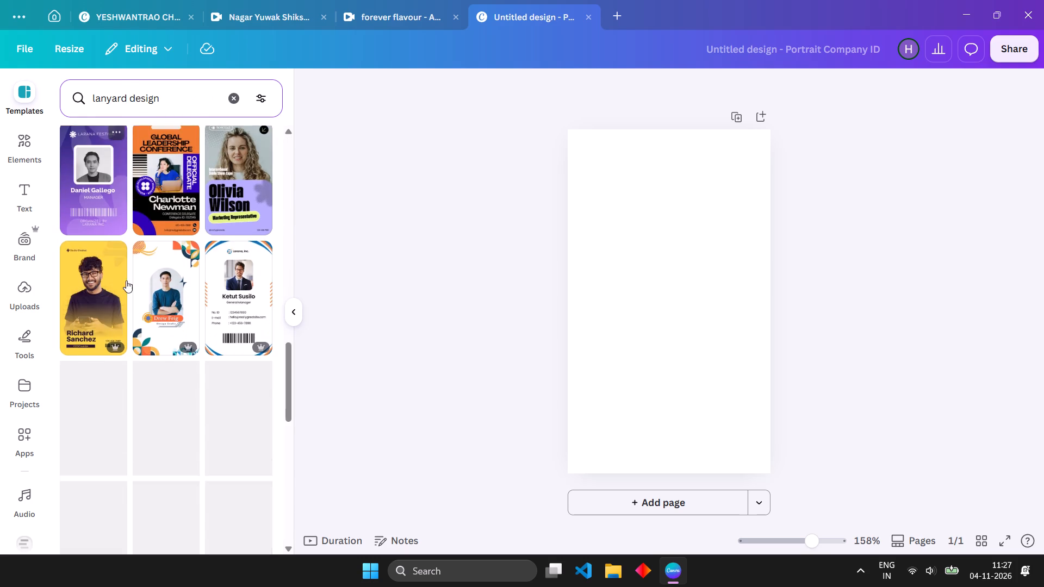
{"action": "scroll", "coordinate": [126, 280], "scroll_direction": "down", "scroll_amount": 9}
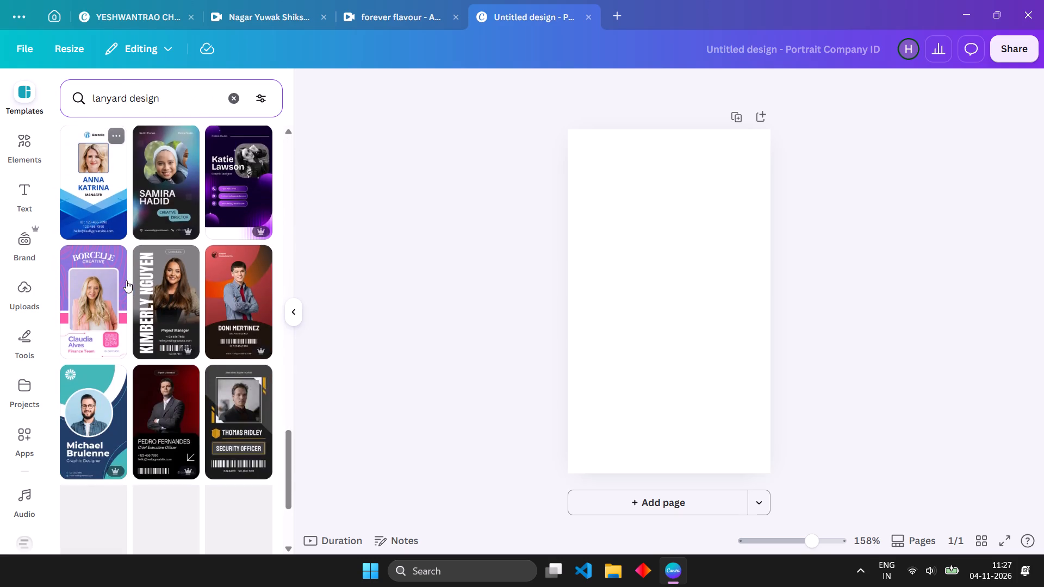
{"action": "scroll", "coordinate": [126, 280], "scroll_direction": "down", "scroll_amount": 3}
{"action": "scroll", "coordinate": [126, 280], "scroll_direction": "up", "scroll_amount": 3}
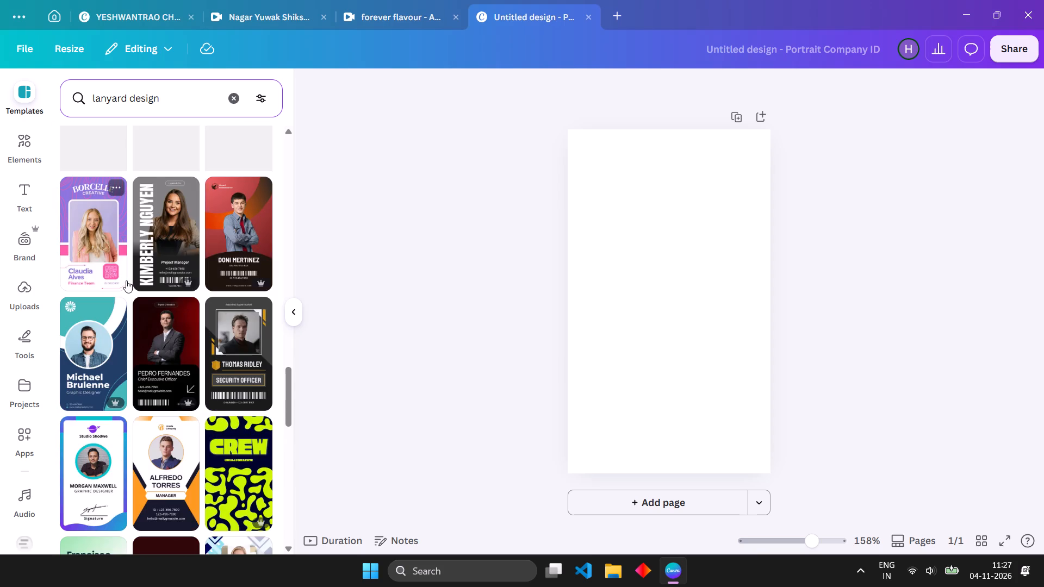
{"action": "scroll", "coordinate": [126, 280], "scroll_direction": "up", "scroll_amount": 6}
{"action": "scroll", "coordinate": [126, 280], "scroll_direction": "up", "scroll_amount": 19}
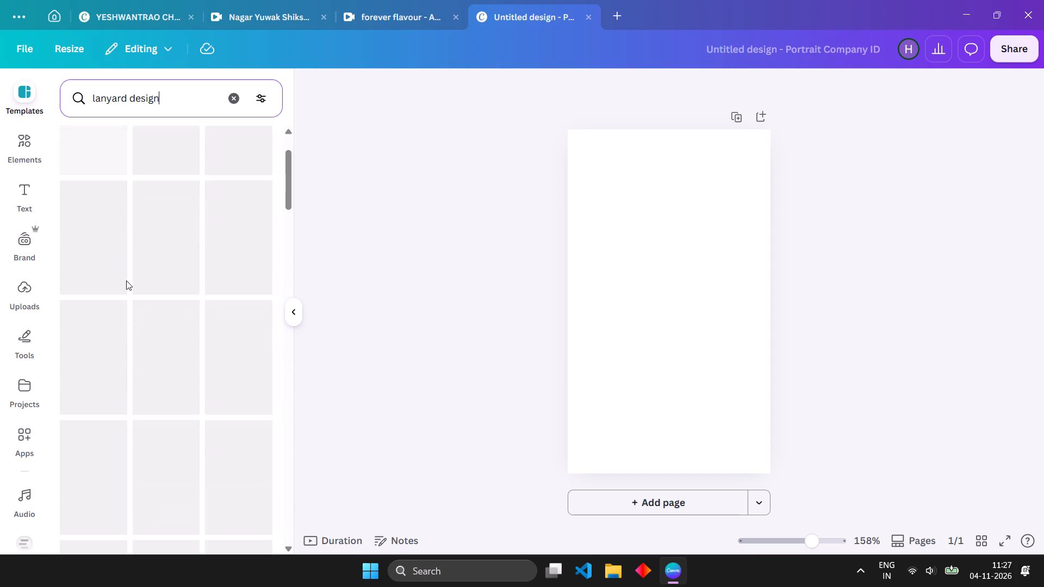
{"action": "scroll", "coordinate": [126, 280], "scroll_direction": "up", "scroll_amount": 9}
{"action": "left_click", "coordinate": [244, 104]}
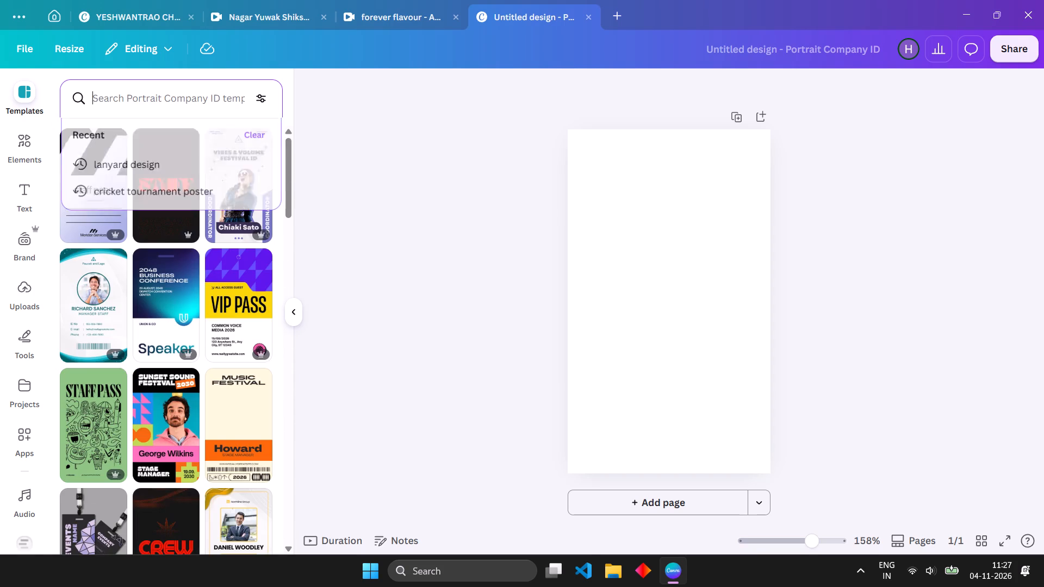
Create a blank ID Card (Landscape) design.
{"action": "left_click", "coordinate": [621, 21]}
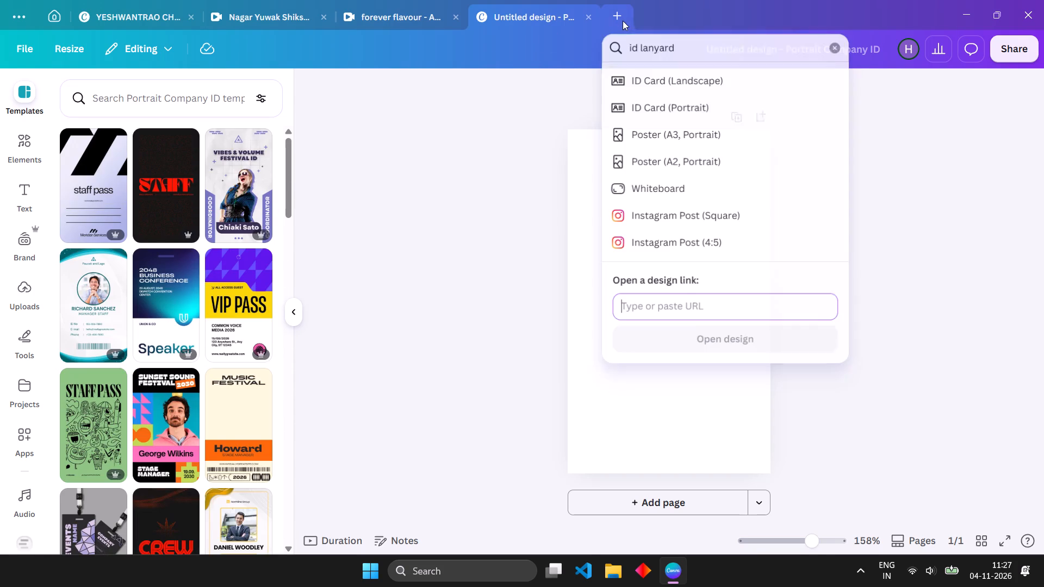
{"action": "left_click", "coordinate": [657, 85]}
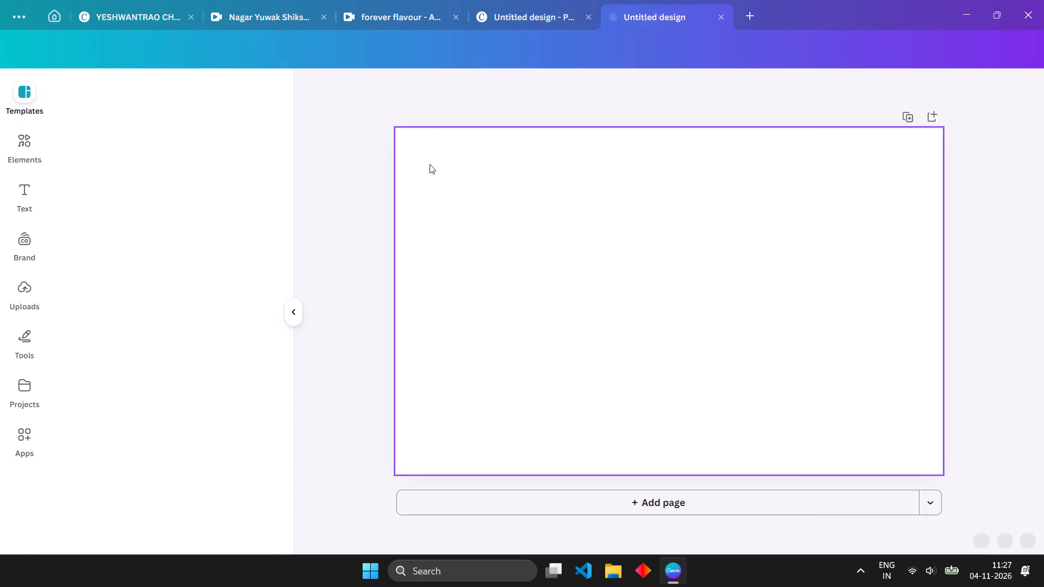
Examine the suggested landscape ID card templates for the blank design.
{"action": "scroll", "coordinate": [133, 232], "scroll_direction": "down", "scroll_amount": 1}
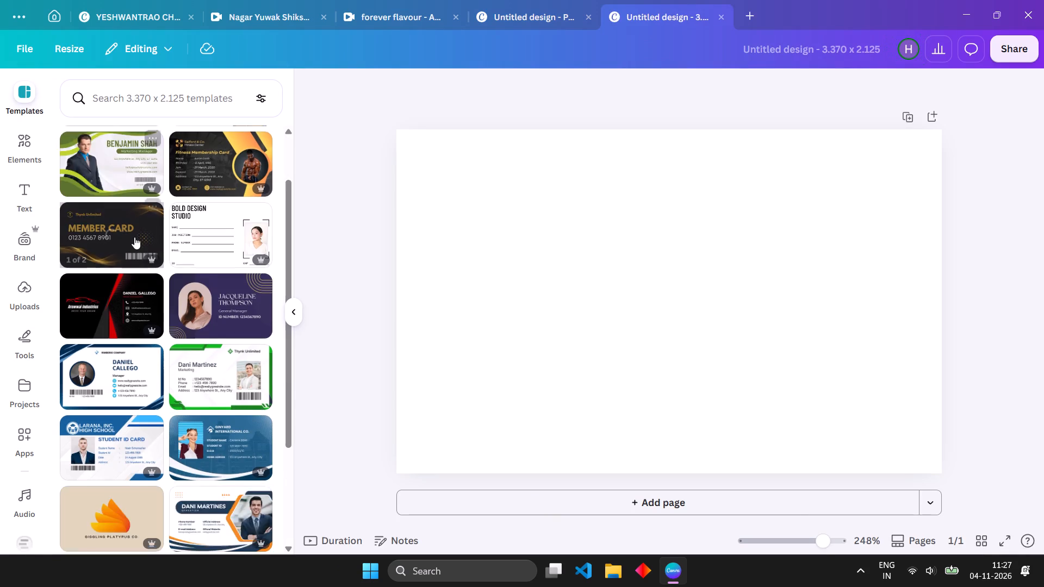
{"action": "scroll", "coordinate": [134, 237], "scroll_direction": "down", "scroll_amount": 8}
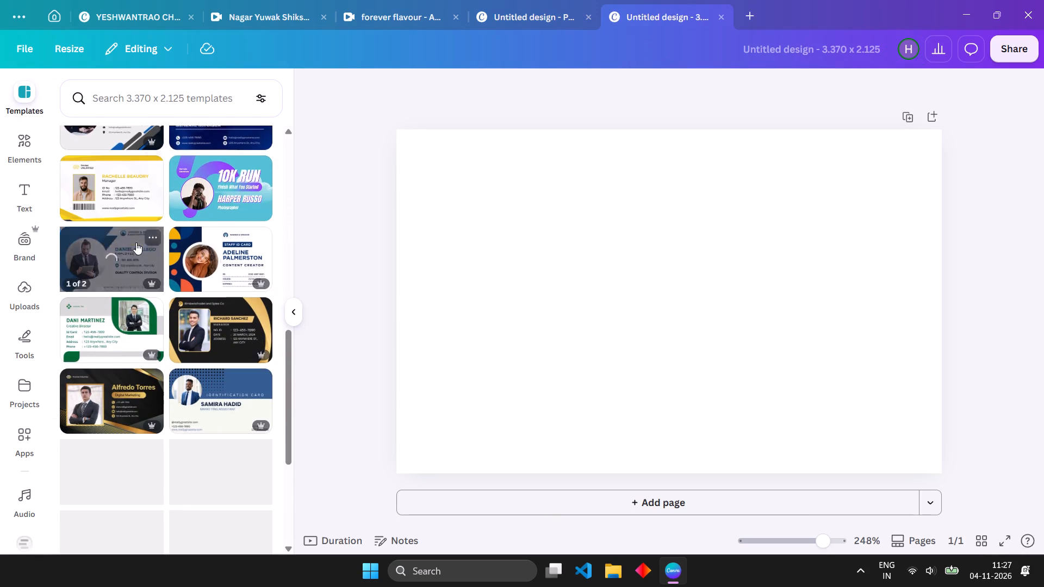
{"action": "scroll", "coordinate": [136, 242], "scroll_direction": "down", "scroll_amount": 5}
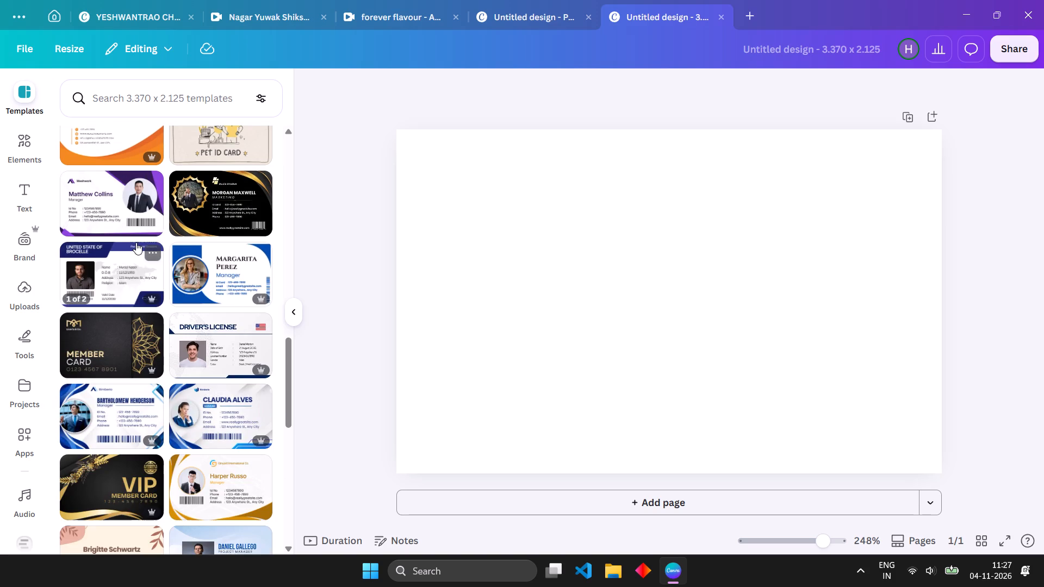
{"action": "scroll", "coordinate": [136, 242], "scroll_direction": "up", "scroll_amount": 4}
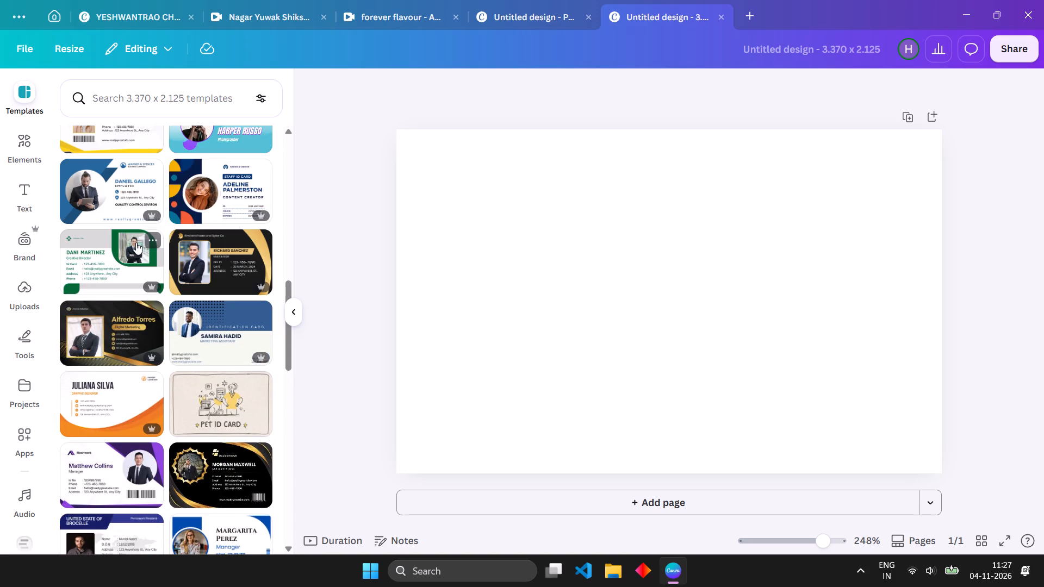
{"action": "scroll", "coordinate": [136, 242], "scroll_direction": "up", "scroll_amount": 7}
Search the ID card templates for "mobile shop".
{"action": "left_click", "coordinate": [185, 91]}
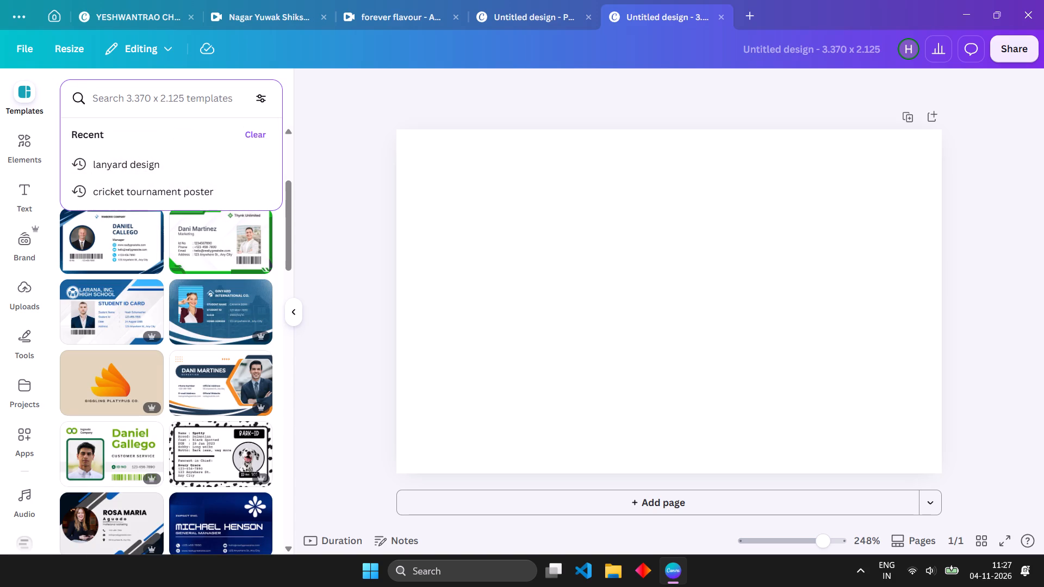
{"action": "type", "text": "rj"}
{"action": "key", "text": "BackSpace"}
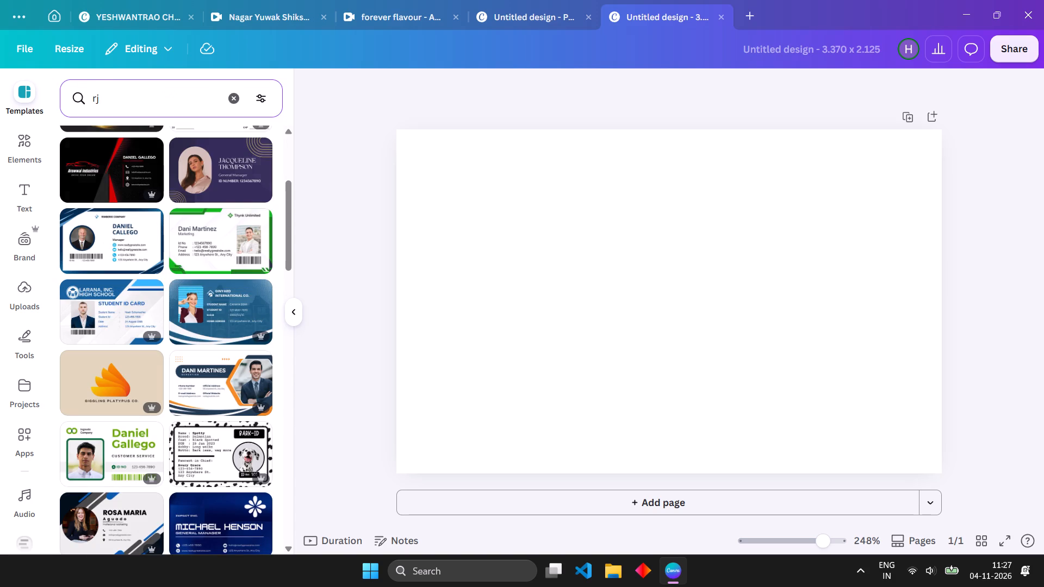
{"action": "key", "text": "BackSpace"}
{"action": "type", "text": "for"}
{"action": "key", "text": "space"}
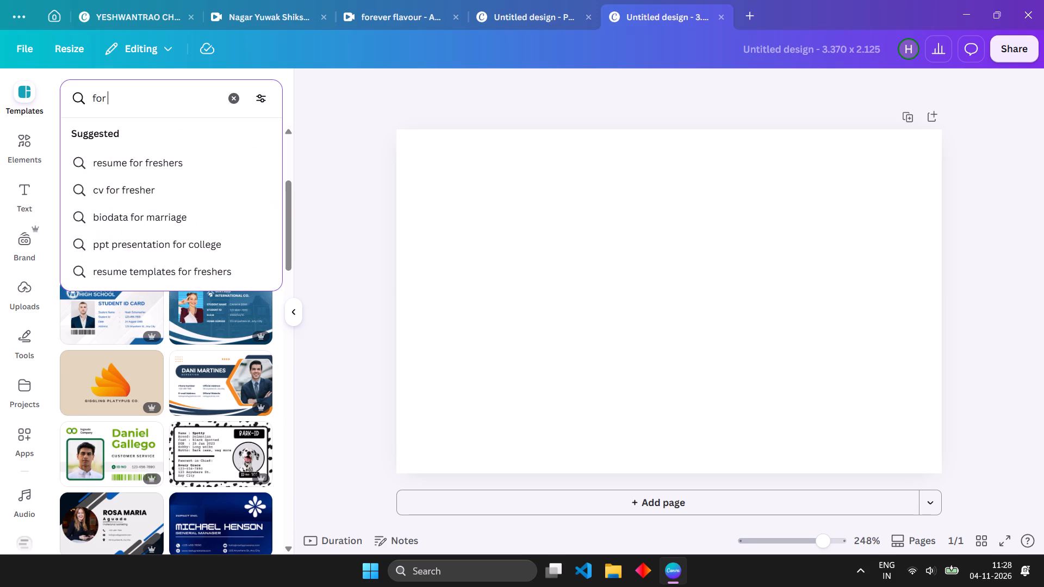
{"action": "key", "text": "BackSpace"}
{"action": "key", "text": "BackSpace"}
{"action": "key", "text": "BackSpace"}
{"action": "key", "text": "BackSpace"}
{"action": "type", "text": "mobile"}
{"action": "key", "text": "space"}
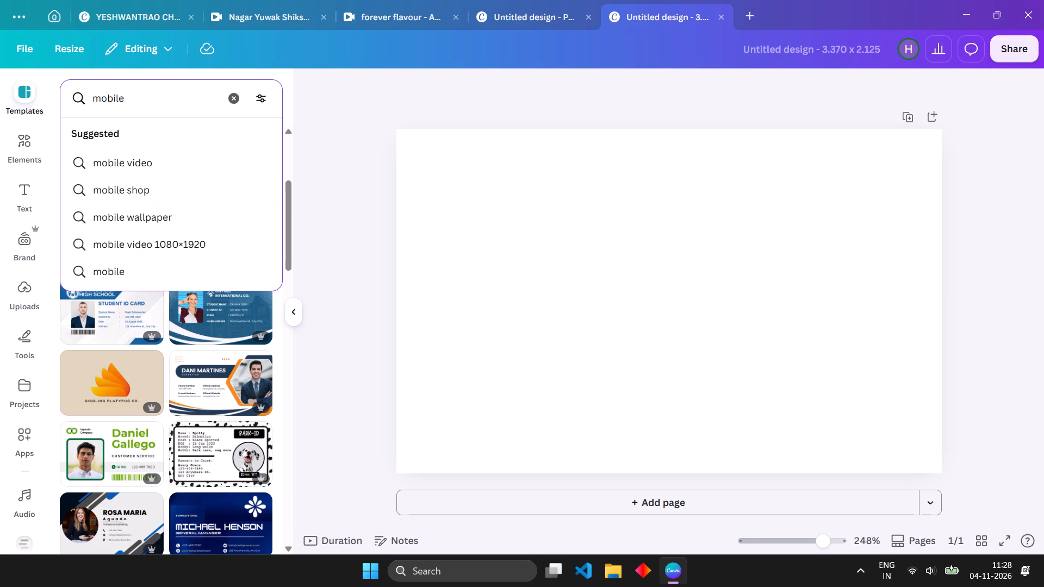
{"action": "left_click", "coordinate": [95, 192]}
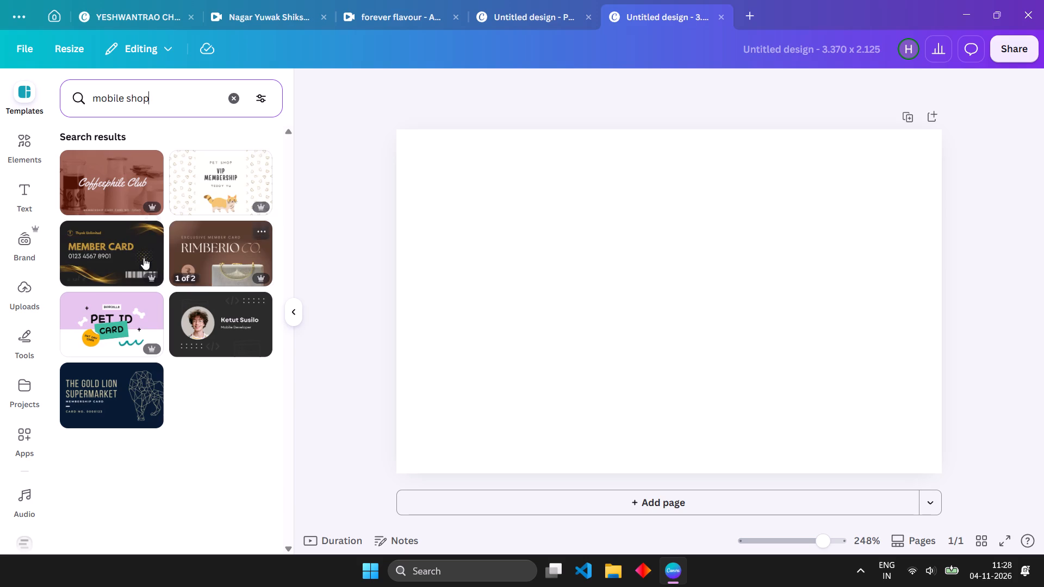
Replace the template search with "phone".
{"action": "left_click", "coordinate": [169, 105]}
{"action": "key", "text": "BackSpace"}
{"action": "key", "text": "BackSpace"}
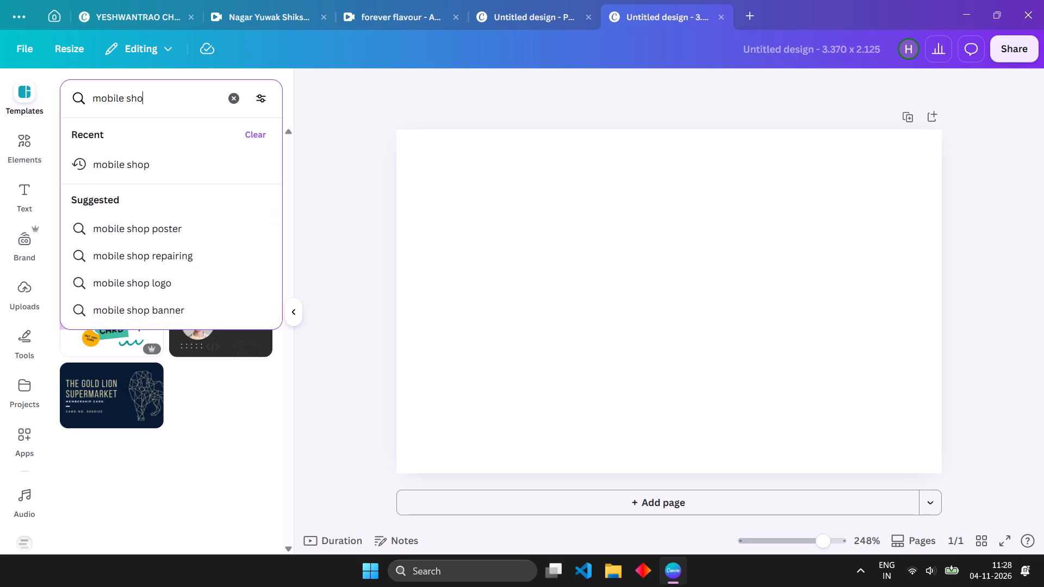
{"action": "key", "text": "BackSpace"}
{"action": "key", "text": "BackSpace"}
{"action": "key", "text": "BackSpace"}
{"action": "key", "text": "BackSpace"}
{"action": "key", "text": "BackSpace"}
{"action": "key", "text": "BackSpace"}
{"action": "key", "text": "BackSpace"}
{"action": "key", "text": "BackSpace"}
{"action": "key", "text": "BackSpace"}
{"action": "key", "text": "BackSpace"}
{"action": "key", "text": "BackSpace"}
{"action": "key", "text": "BackSpace"}
{"action": "key", "text": "BackSpace"}
{"action": "key", "text": "BackSpace"}
{"action": "key", "text": "BackSpace"}
{"action": "key", "text": "BackSpace"}
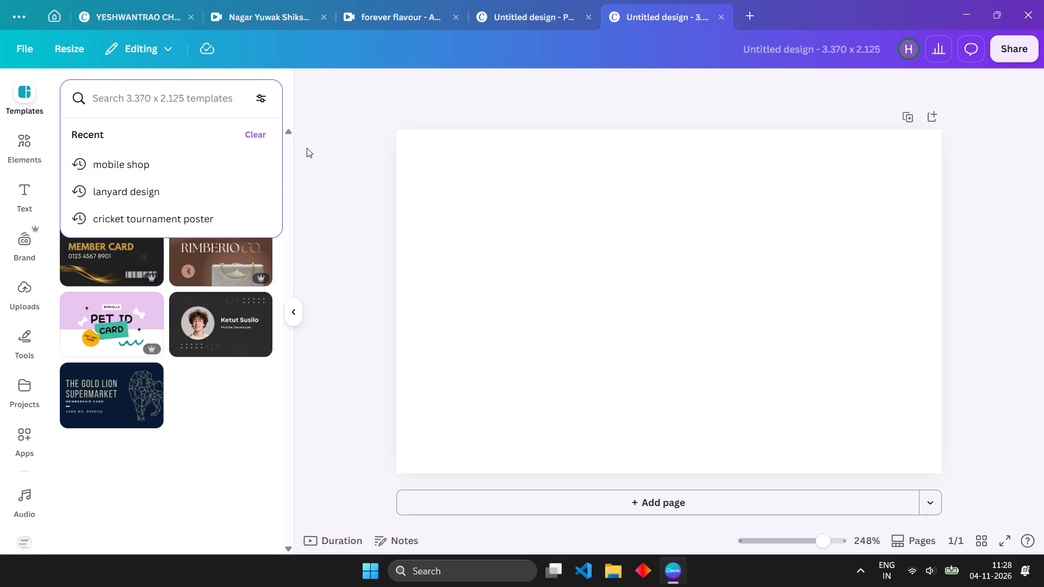
{"action": "type", "text": "phone"}
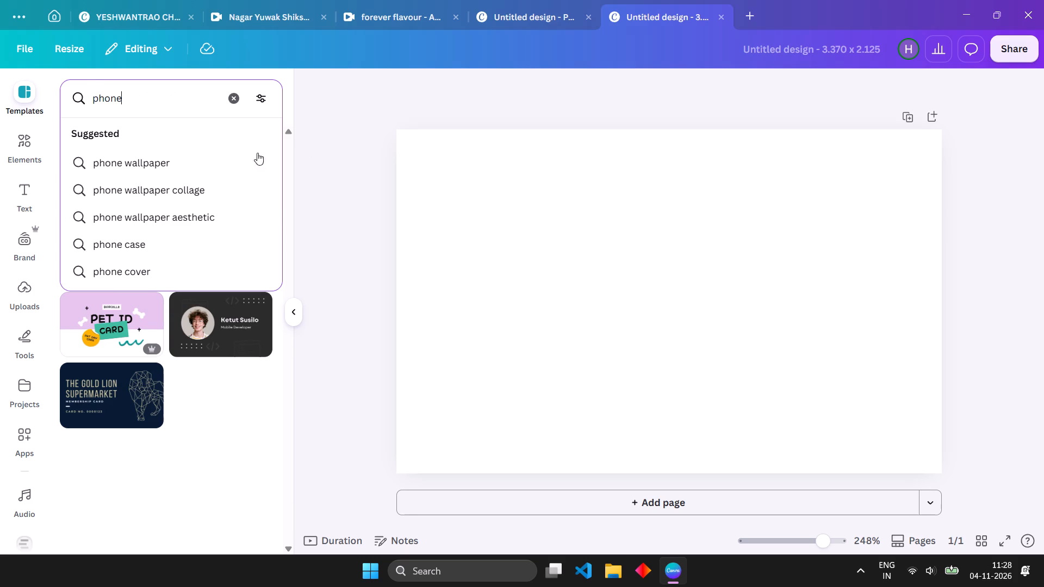
{"action": "key", "text": "Return"}
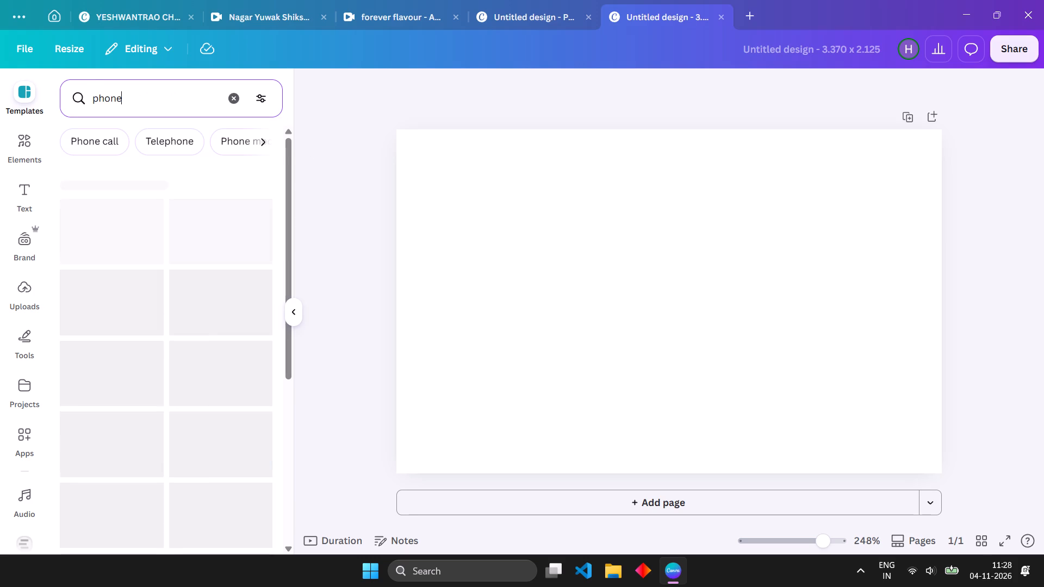
Examine the ID card templates found for "phone", looking for a suitable layout.
{"action": "scroll", "coordinate": [158, 345], "scroll_direction": "down", "scroll_amount": 3}
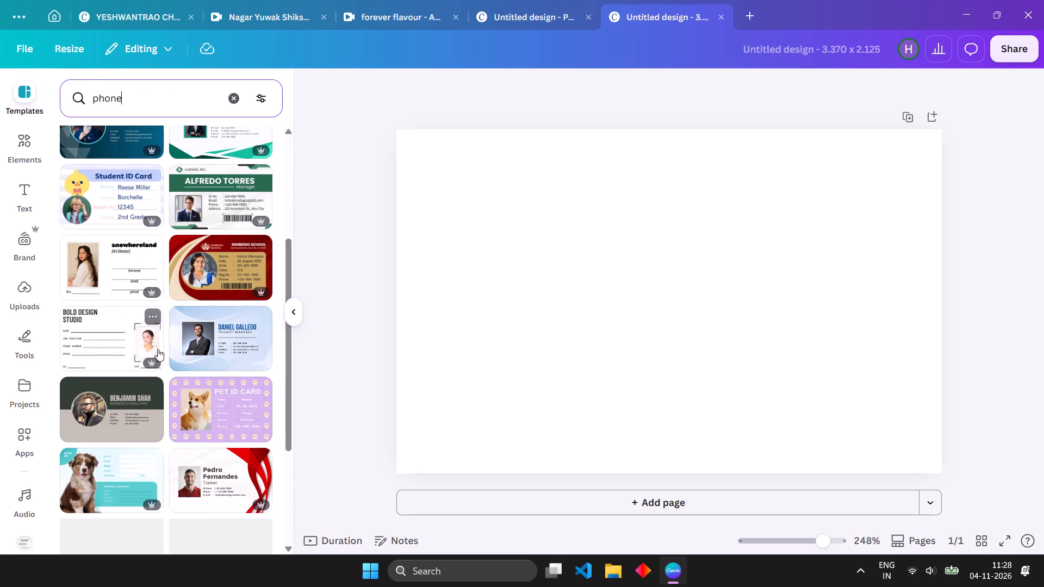
{"action": "scroll", "coordinate": [158, 349], "scroll_direction": "down", "scroll_amount": 2}
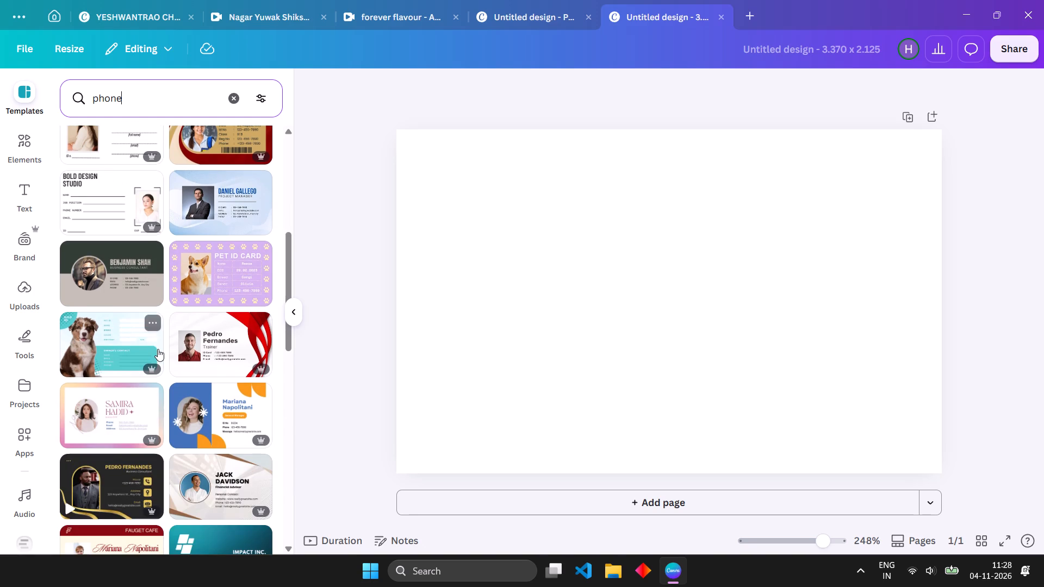
{"action": "scroll", "coordinate": [158, 349], "scroll_direction": "down", "scroll_amount": 4}
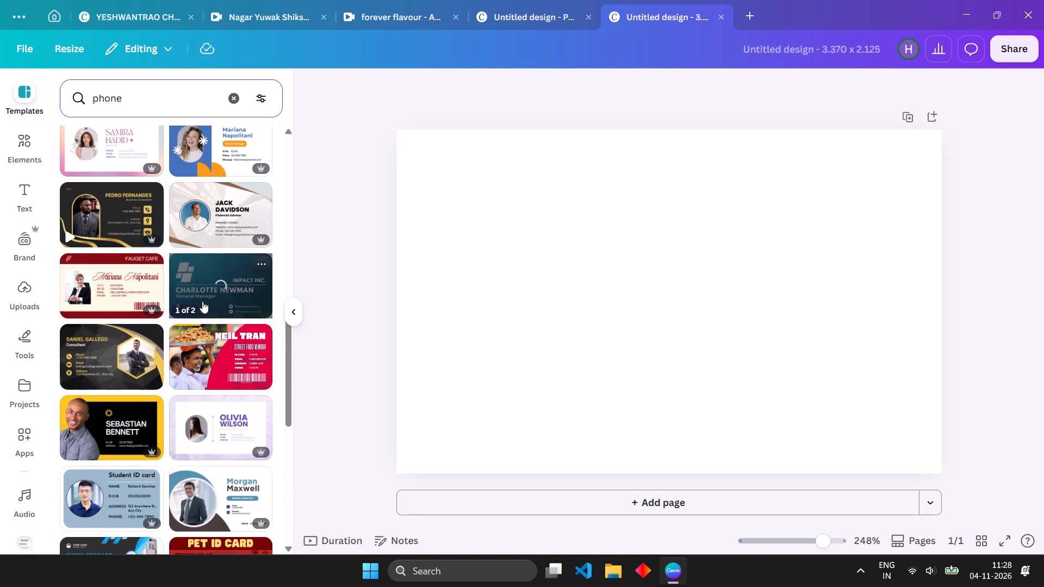
{"action": "scroll", "coordinate": [202, 301], "scroll_direction": "down", "scroll_amount": 3}
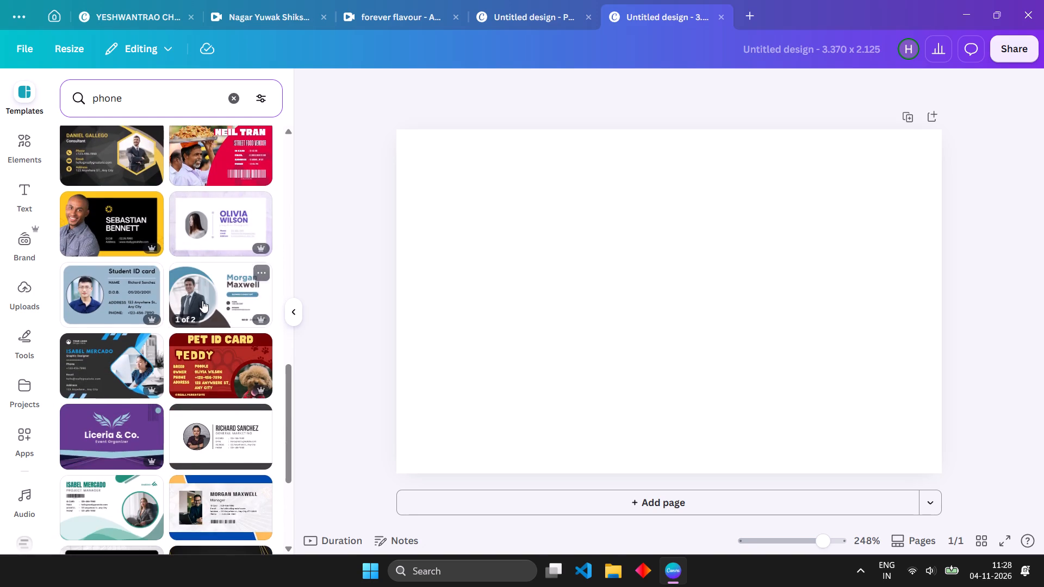
{"action": "scroll", "coordinate": [202, 301], "scroll_direction": "down", "scroll_amount": 7}
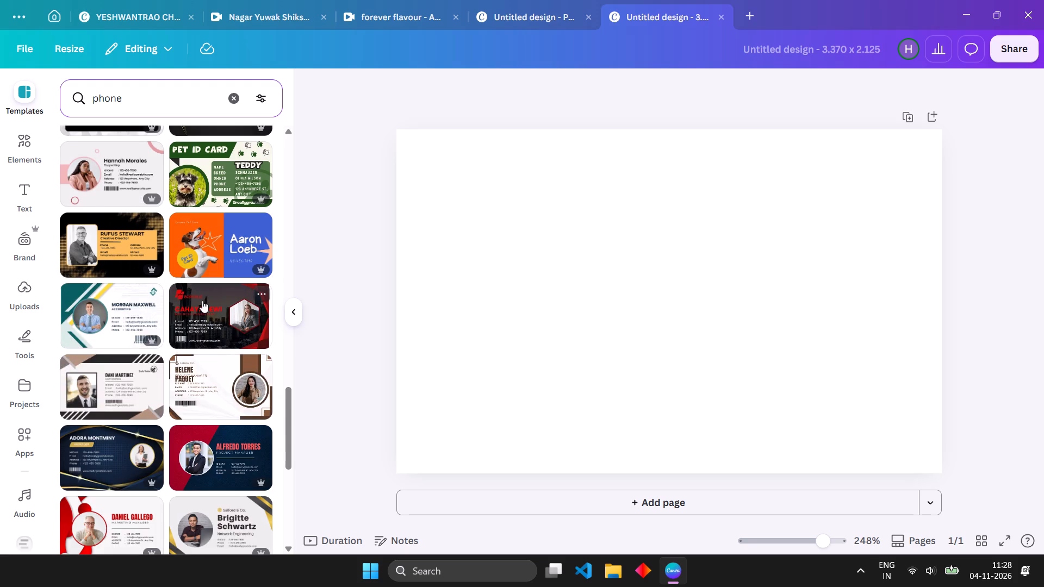
Refine the template search to "phone shop".
{"action": "left_click", "coordinate": [154, 103]}
{"action": "key", "text": "space"}
{"action": "type", "text": "s"}
{"action": "left_click", "coordinate": [134, 216]}
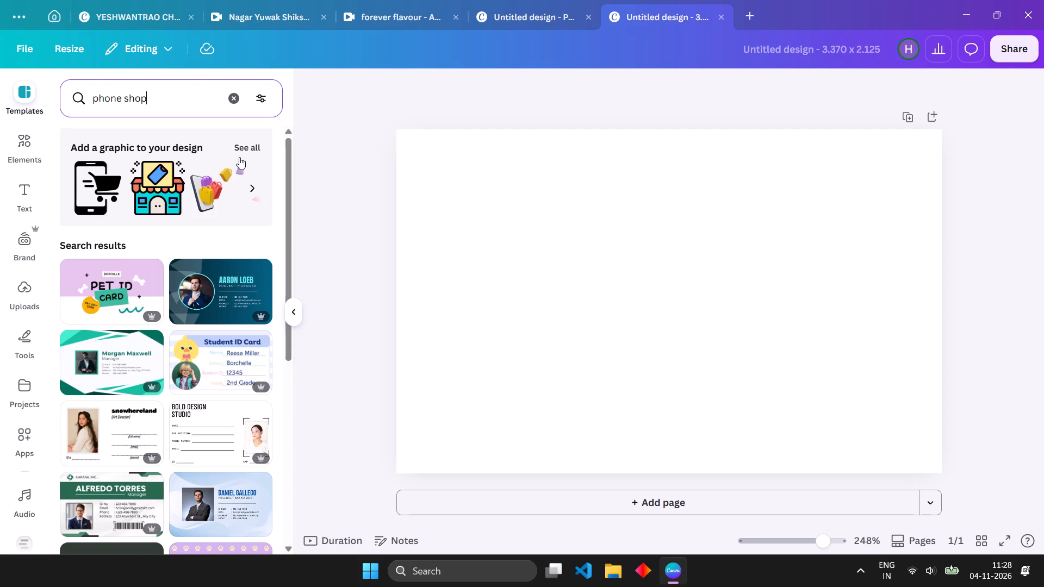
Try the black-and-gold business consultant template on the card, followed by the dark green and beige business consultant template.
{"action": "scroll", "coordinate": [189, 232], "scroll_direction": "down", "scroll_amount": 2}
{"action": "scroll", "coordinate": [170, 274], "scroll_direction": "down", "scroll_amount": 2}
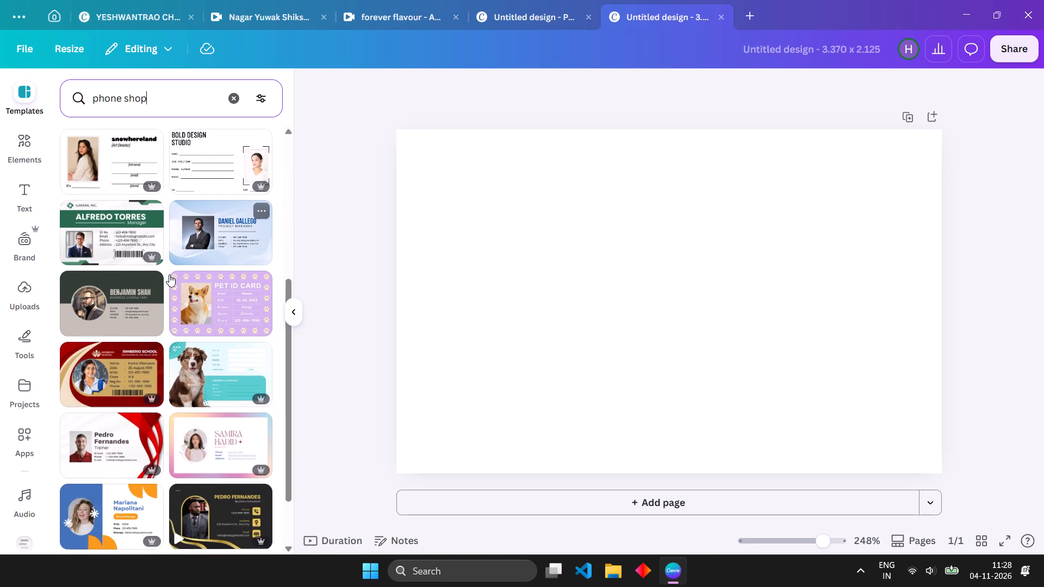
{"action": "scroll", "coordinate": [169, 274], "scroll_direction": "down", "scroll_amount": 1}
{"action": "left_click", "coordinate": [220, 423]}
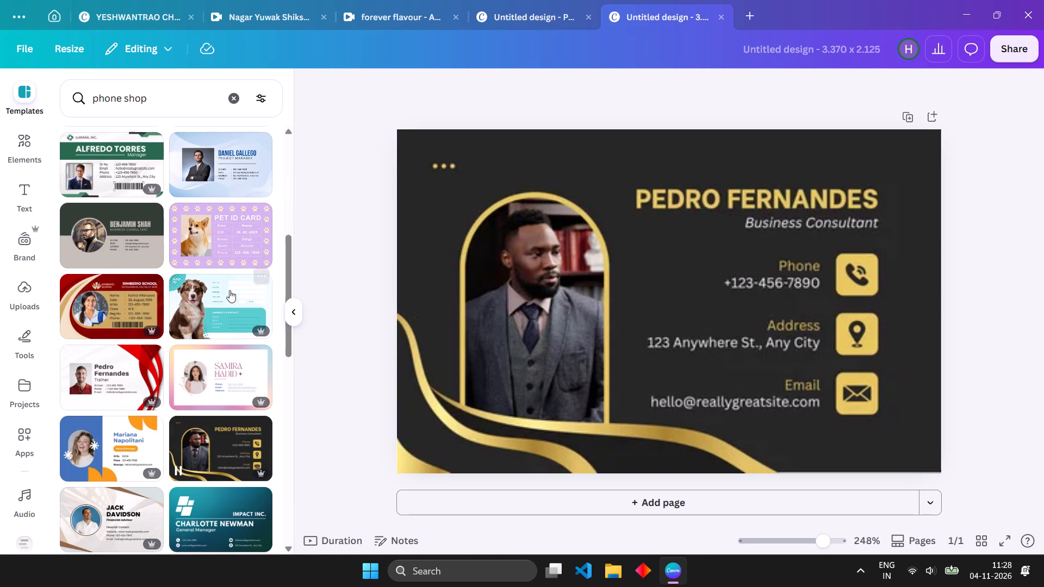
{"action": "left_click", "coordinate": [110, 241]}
Open the Blue Orange Abstract Personal Business ID Card template, examine the similar designs, and return to the search results.
{"action": "scroll", "coordinate": [121, 318], "scroll_direction": "down", "scroll_amount": 2}
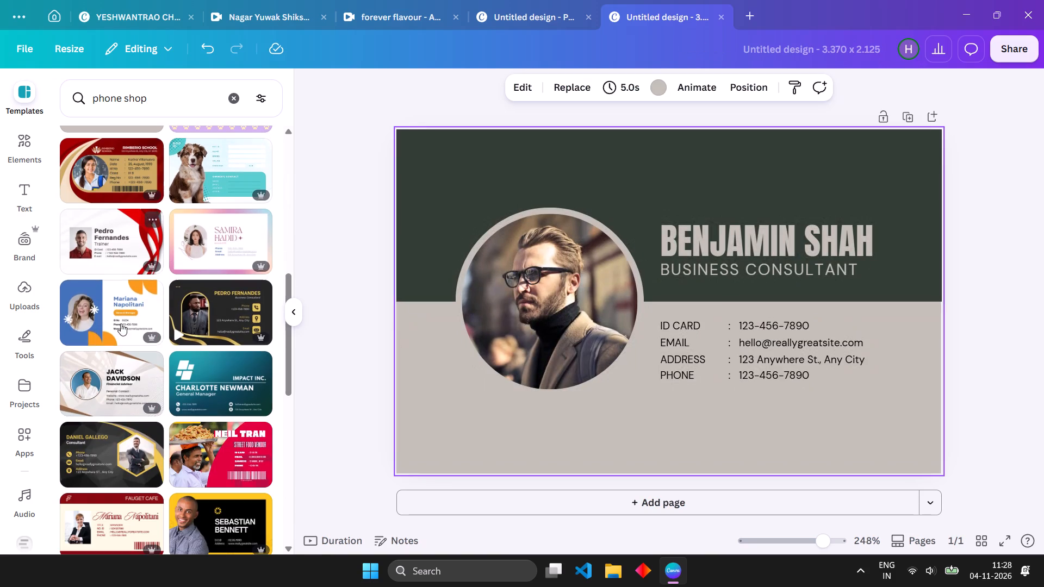
{"action": "left_click", "coordinate": [120, 312]}
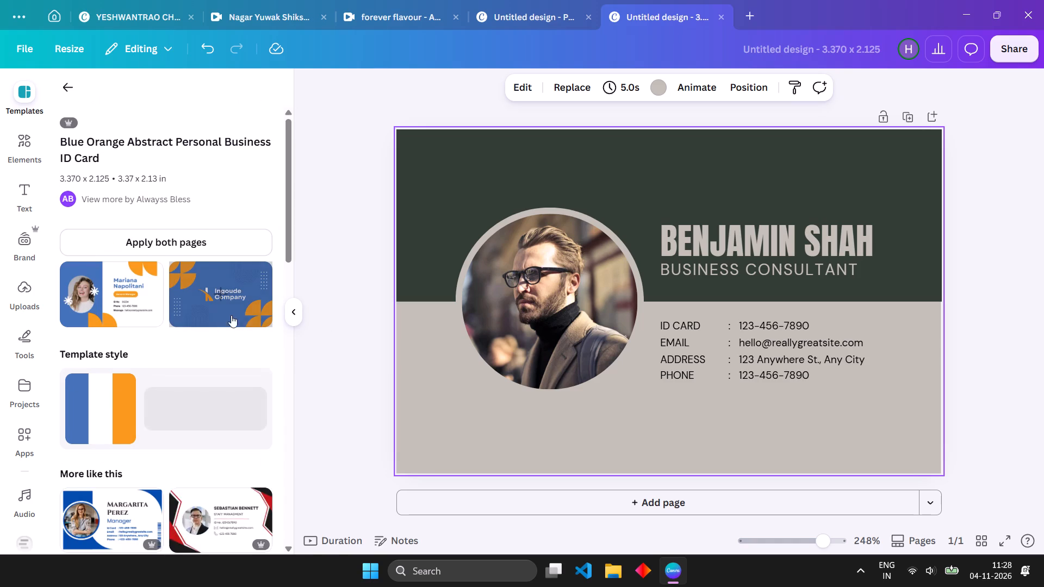
{"action": "scroll", "coordinate": [181, 324], "scroll_direction": "down", "scroll_amount": 7}
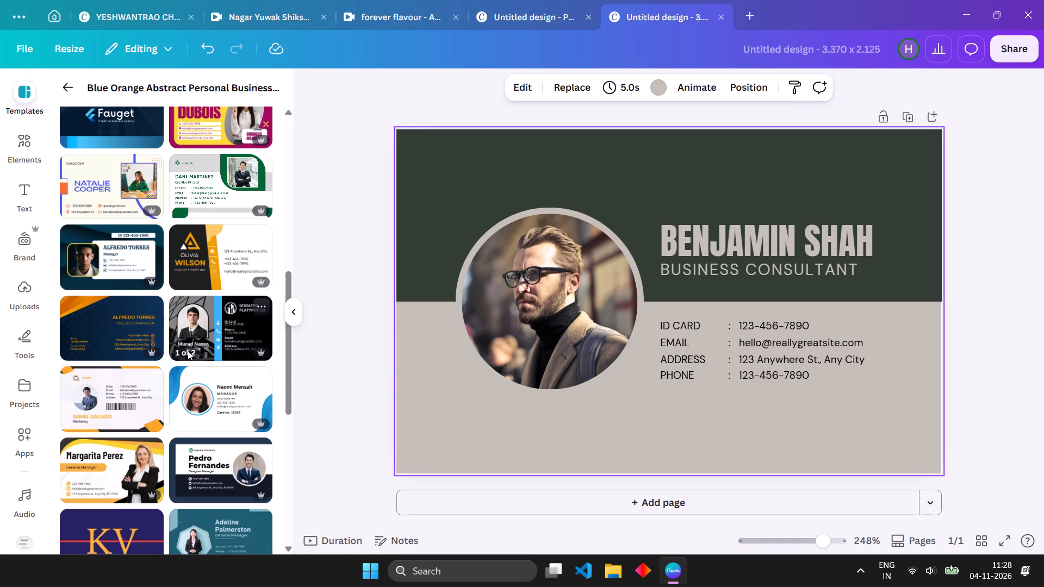
{"action": "scroll", "coordinate": [188, 351], "scroll_direction": "up", "scroll_amount": 7}
{"action": "left_click", "coordinate": [67, 78]}
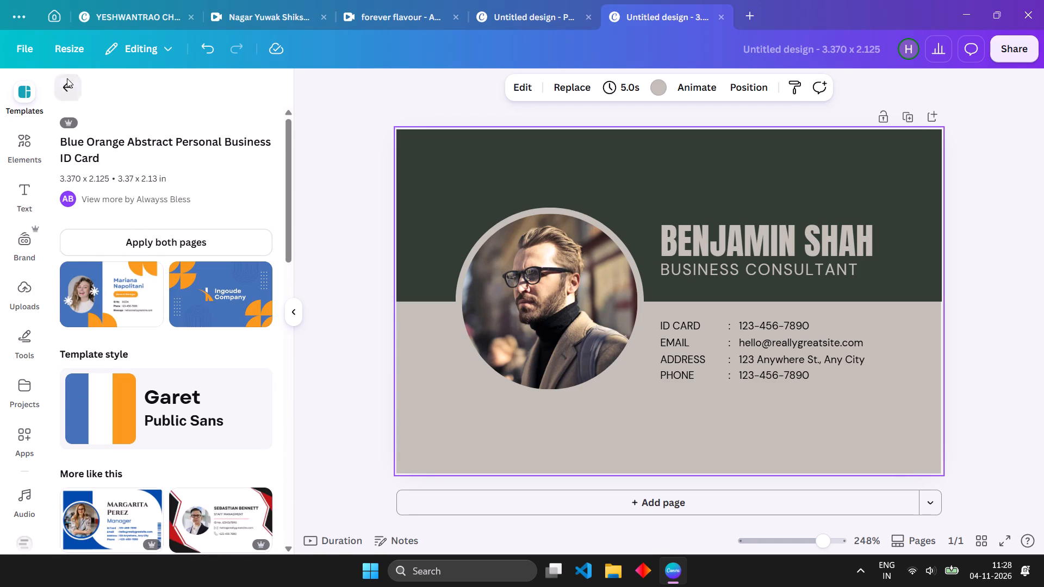
Compare both pages of the Purple Teal Simple Event Organizer ID Card template and apply its contact page with the building photo.
{"action": "scroll", "coordinate": [194, 313], "scroll_direction": "down", "scroll_amount": 6}
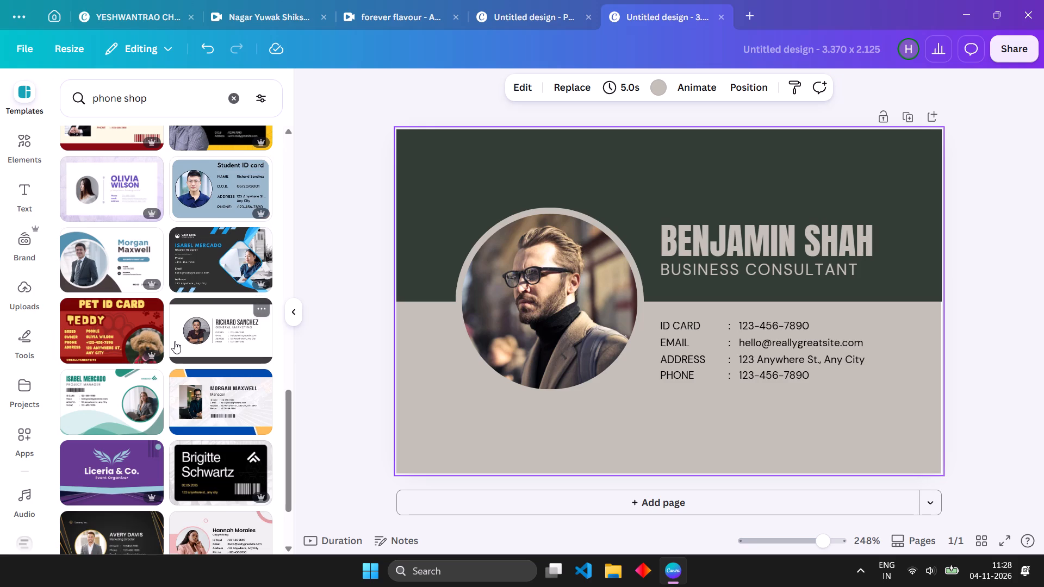
{"action": "scroll", "coordinate": [175, 341], "scroll_direction": "down", "scroll_amount": 2}
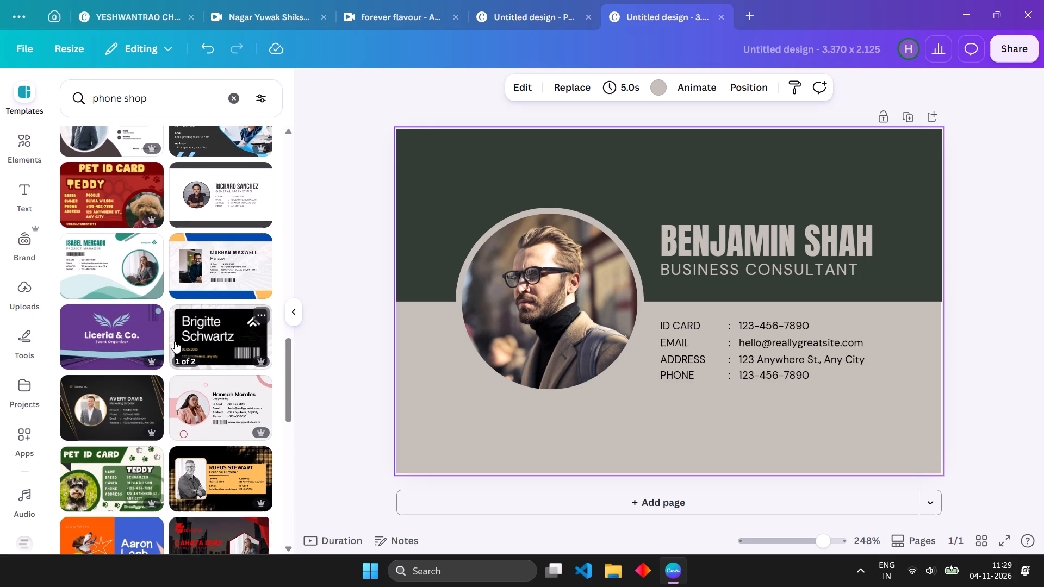
{"action": "scroll", "coordinate": [175, 341], "scroll_direction": "down", "scroll_amount": 1}
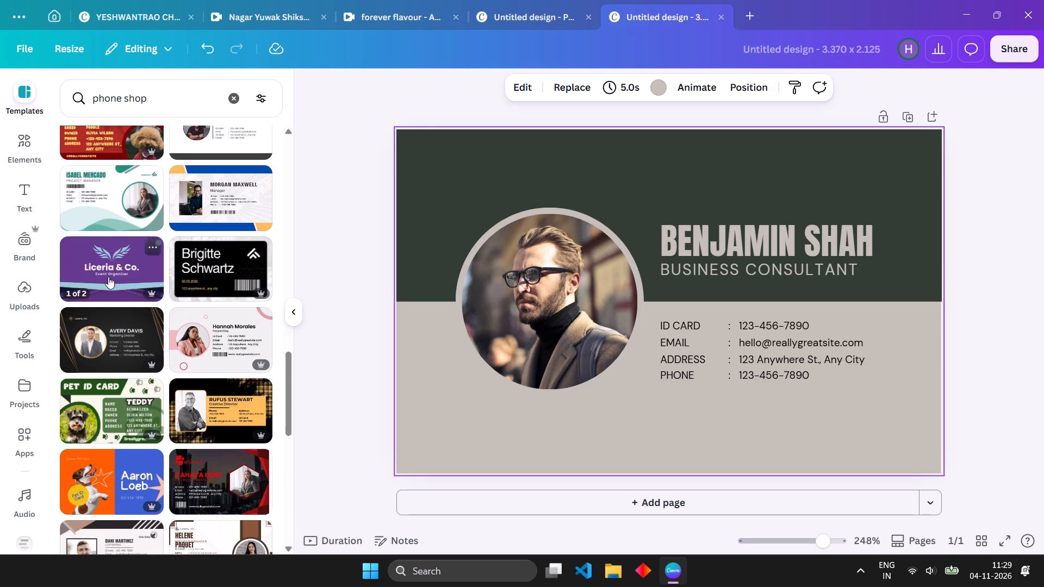
{"action": "left_click", "coordinate": [108, 277]}
{"action": "left_click", "coordinate": [196, 302]}
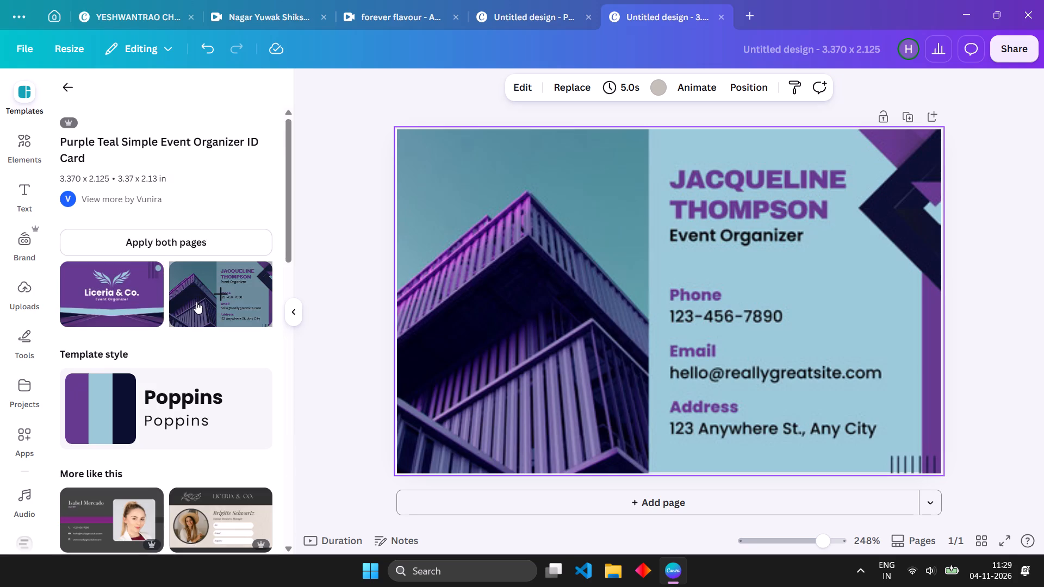
{"action": "left_click", "coordinate": [145, 299]}
{"action": "left_click", "coordinate": [193, 296]}
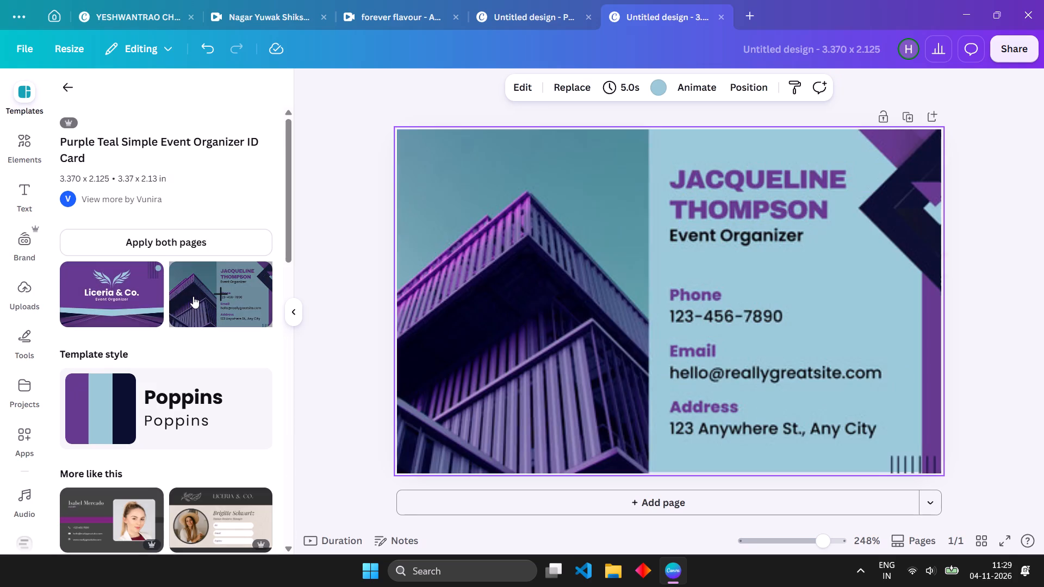
{"action": "left_click", "coordinate": [122, 299]}
{"action": "left_click", "coordinate": [181, 305]}
Examine the templates similar to the Purple Teal event organizer card and return to the "phone shop" templates.
{"action": "scroll", "coordinate": [104, 308], "scroll_direction": "down", "scroll_amount": 3}
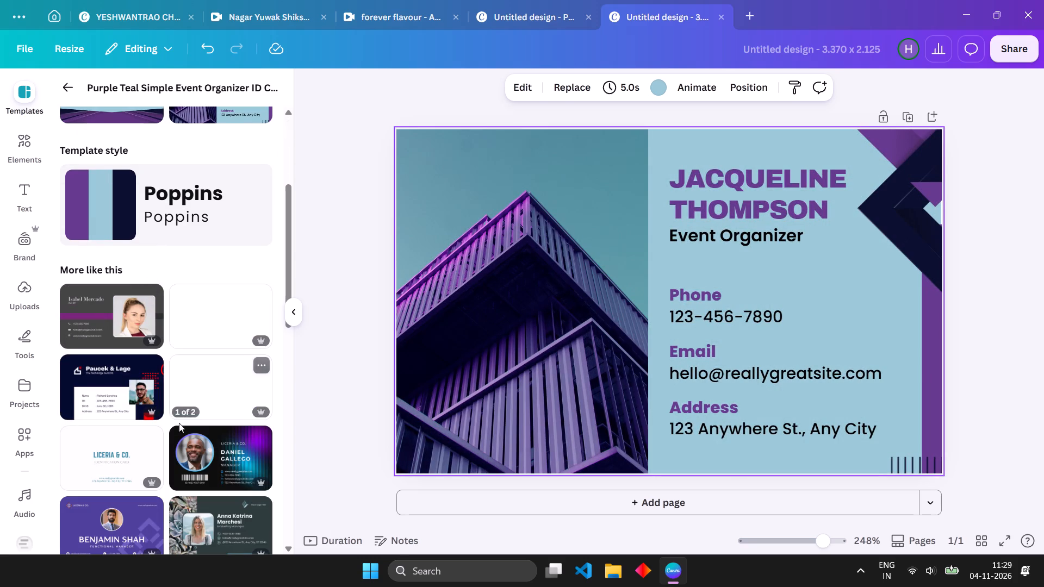
{"action": "scroll", "coordinate": [142, 504], "scroll_direction": "down", "scroll_amount": 3}
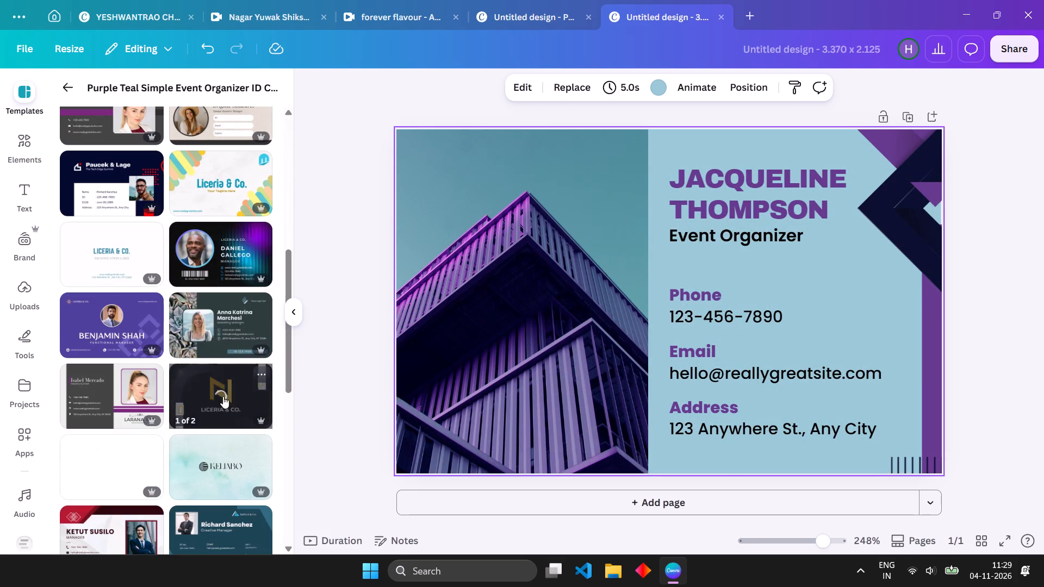
{"action": "scroll", "coordinate": [229, 450], "scroll_direction": "down", "scroll_amount": 3}
{"action": "scroll", "coordinate": [125, 406], "scroll_direction": "up", "scroll_amount": 8}
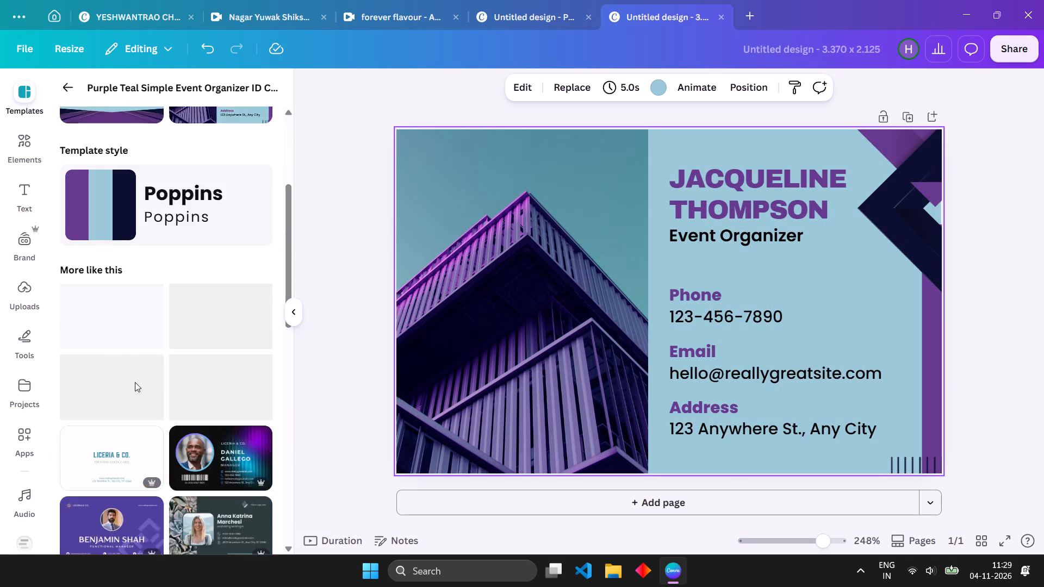
{"action": "scroll", "coordinate": [135, 382], "scroll_direction": "up", "scroll_amount": 4}
{"action": "left_click", "coordinate": [71, 86]}
{"action": "scroll", "coordinate": [154, 288], "scroll_direction": "down", "scroll_amount": 7}
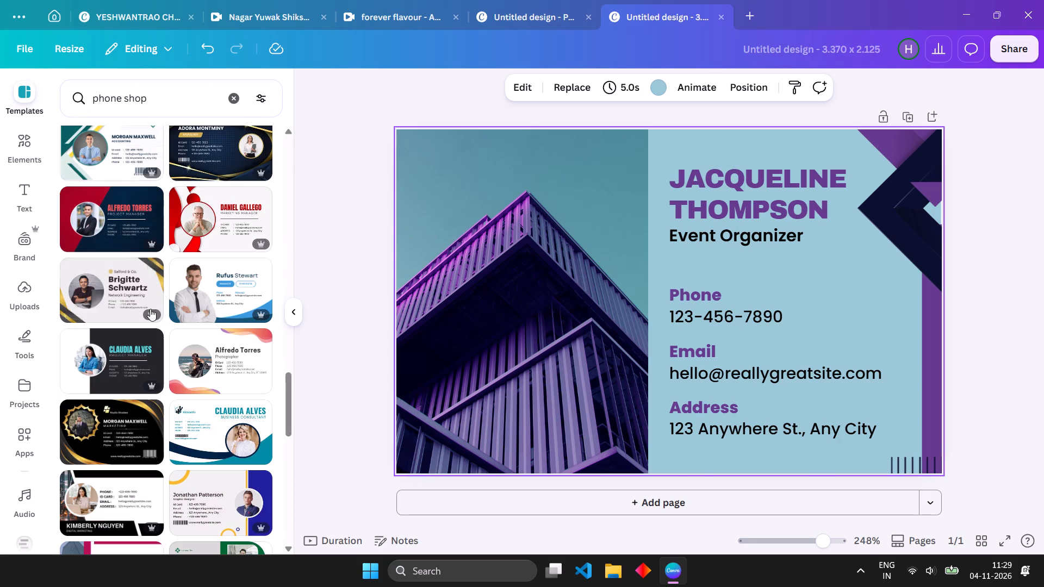
Close the landscape ID card design and create a new blank Poster (A3, Portrait) design.
{"action": "left_click", "coordinate": [723, 18]}
{"action": "left_click", "coordinate": [629, 15]}
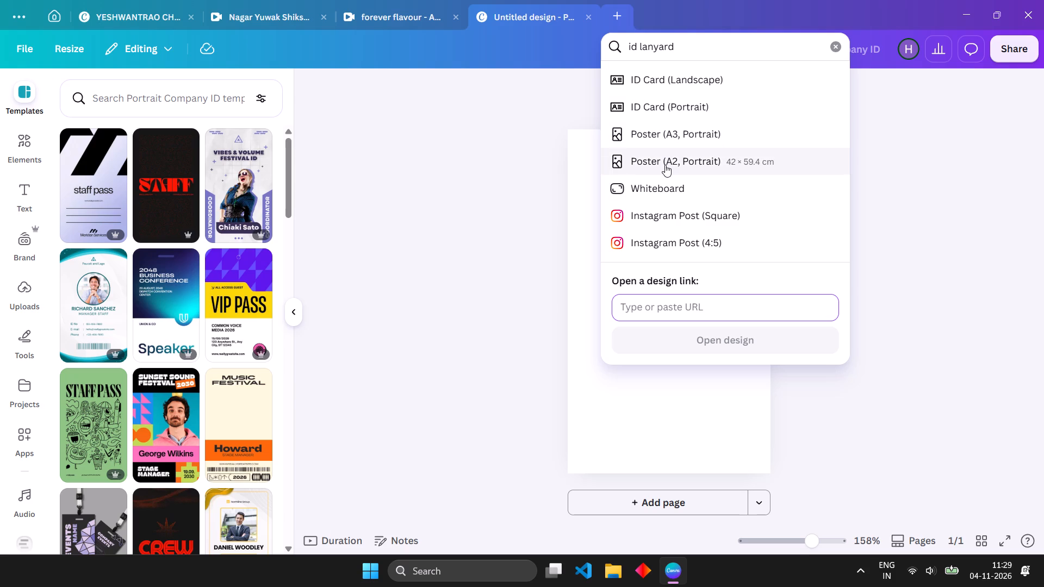
{"action": "left_click", "coordinate": [674, 50]}
{"action": "key", "text": "BackSpace"}
{"action": "key", "text": "BackSpace"}
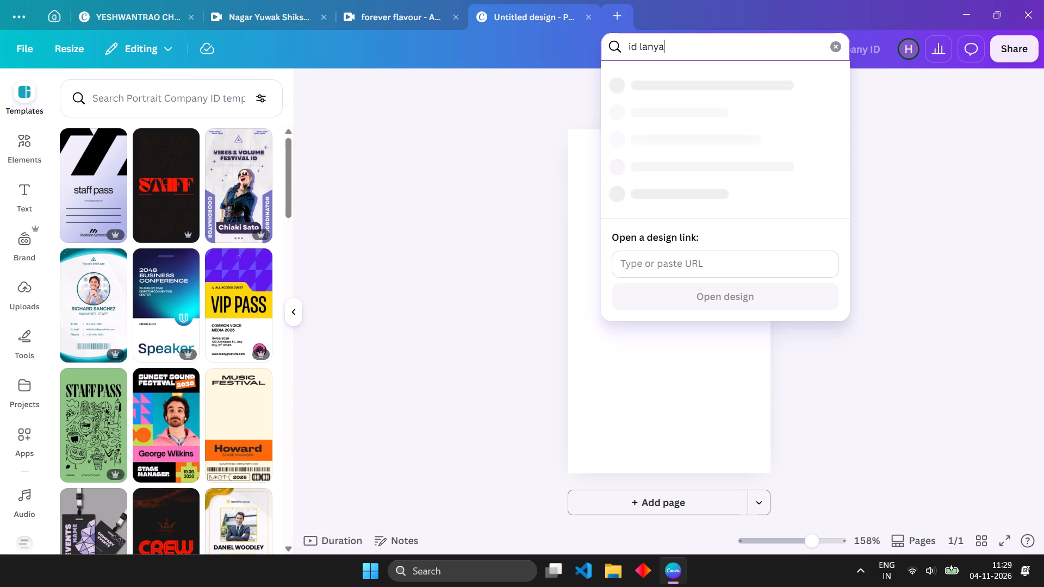
{"action": "key", "text": "BackSpace"}
{"action": "key", "text": "BackSpace"}
{"action": "key", "text": "BackSpace"}
{"action": "key", "text": "BackSpace"}
{"action": "key", "text": "BackSpace"}
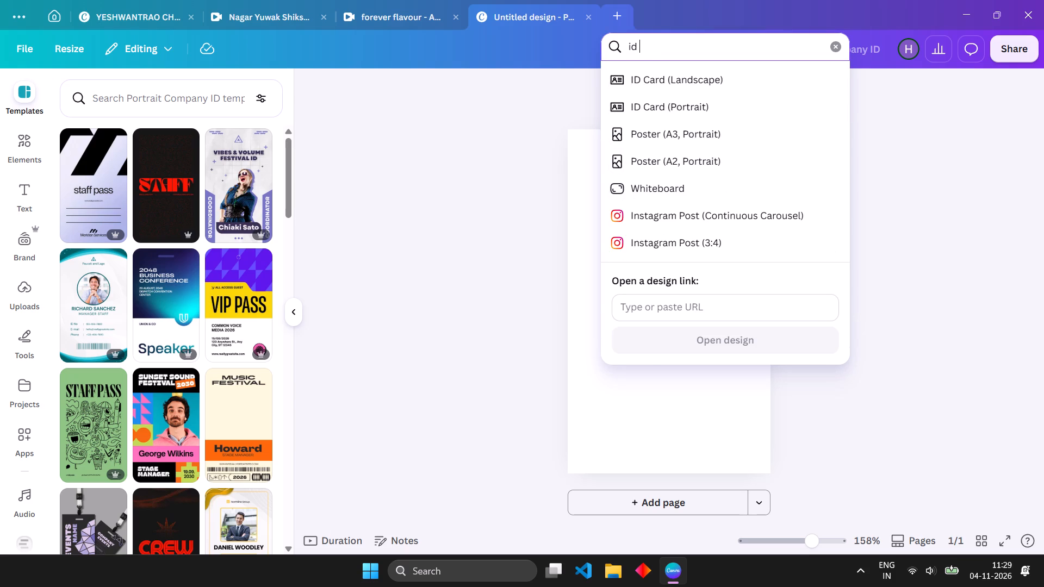
{"action": "left_click", "coordinate": [672, 133]}
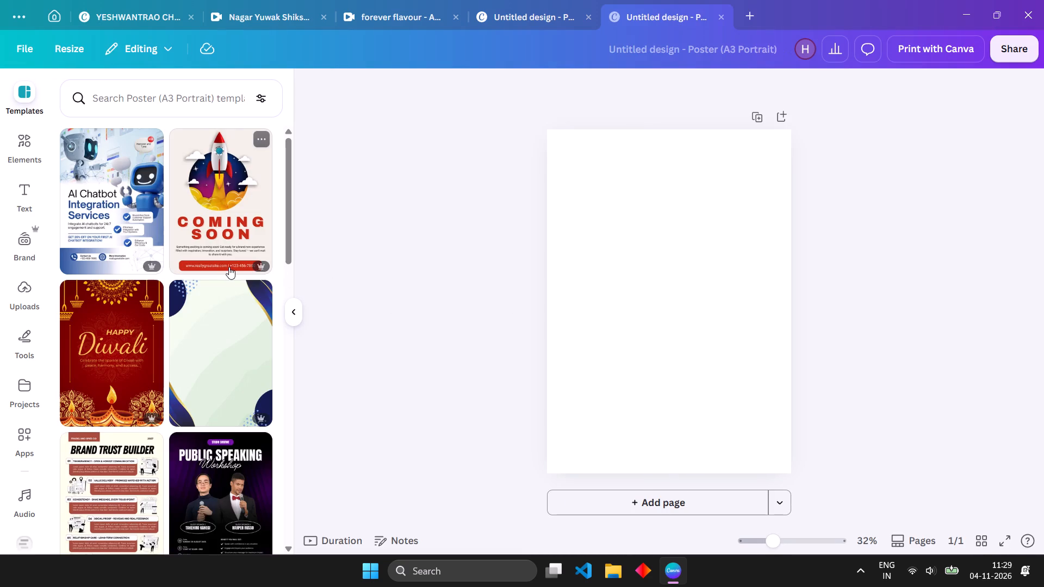
Look through the suggested A3 portrait poster templates for a suitable design.
{"action": "scroll", "coordinate": [121, 336], "scroll_direction": "down", "scroll_amount": 3}
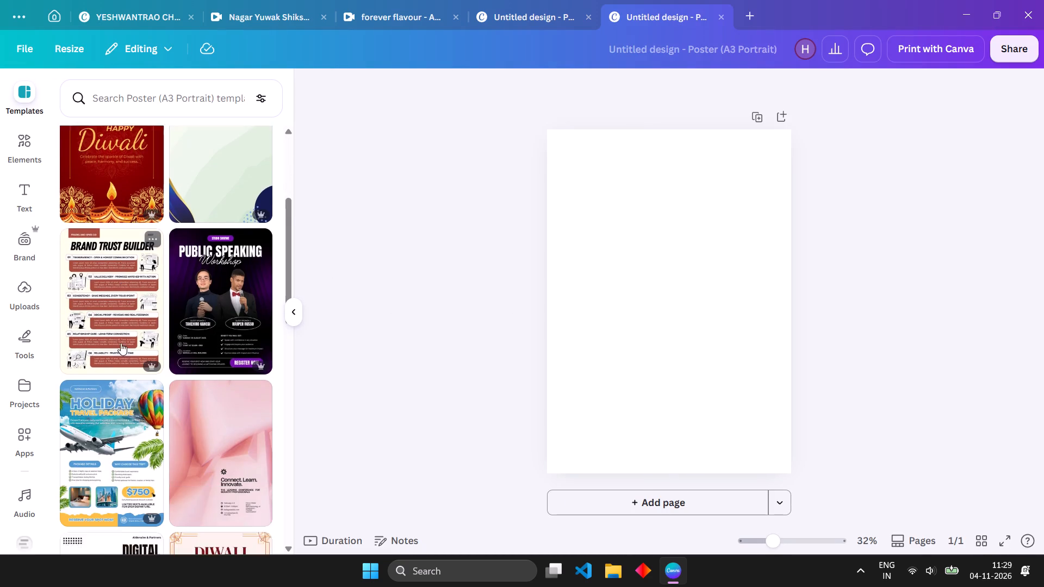
{"action": "scroll", "coordinate": [121, 343], "scroll_direction": "down", "scroll_amount": 5}
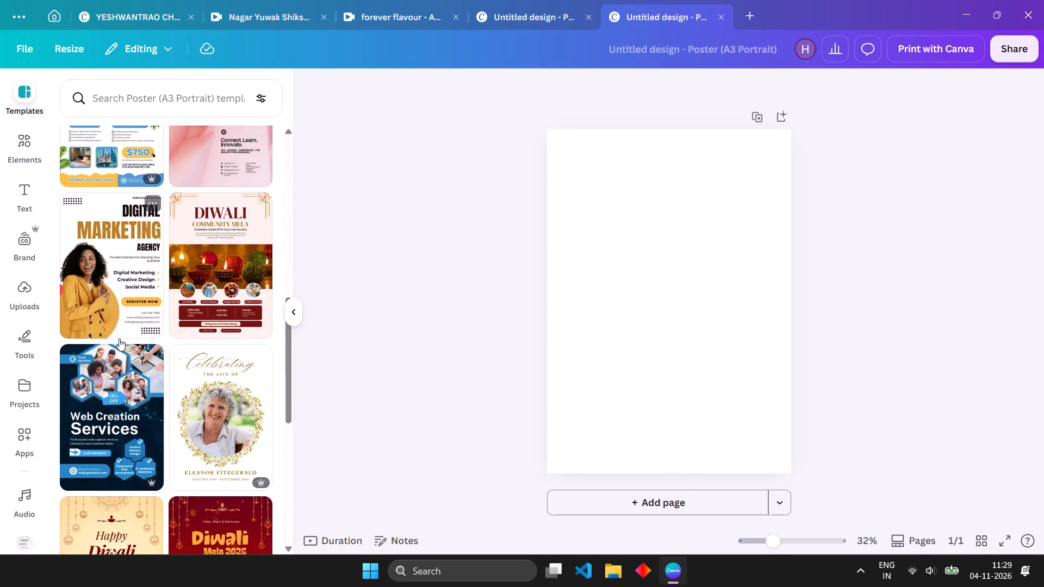
{"action": "scroll", "coordinate": [119, 338], "scroll_direction": "down", "scroll_amount": 5}
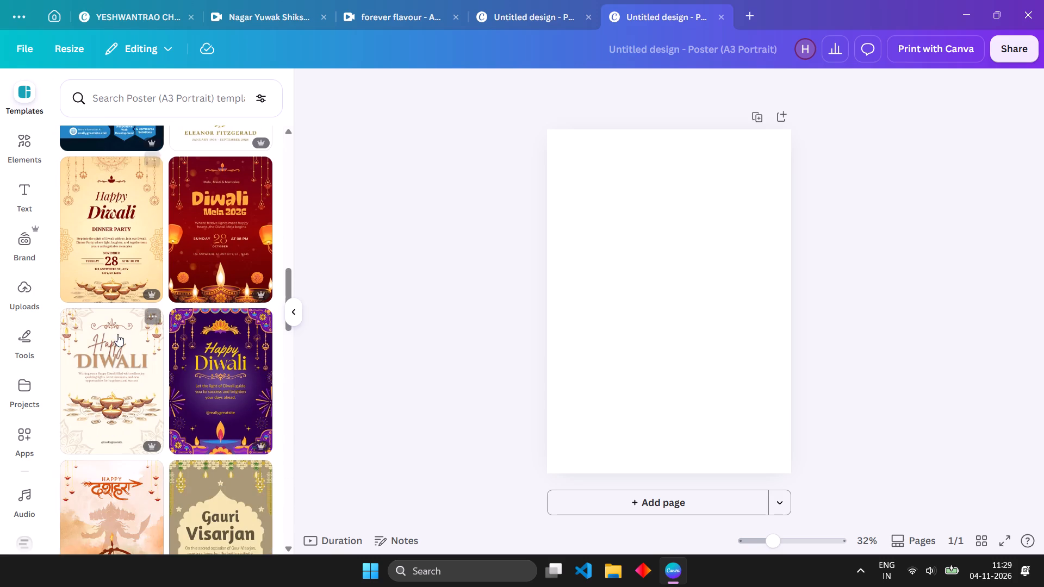
{"action": "scroll", "coordinate": [117, 330], "scroll_direction": "down", "scroll_amount": 4}
{"action": "scroll", "coordinate": [117, 327], "scroll_direction": "up", "scroll_amount": 5}
Search the poster templates for "gym instagram post".
{"action": "left_click", "coordinate": [152, 106]}
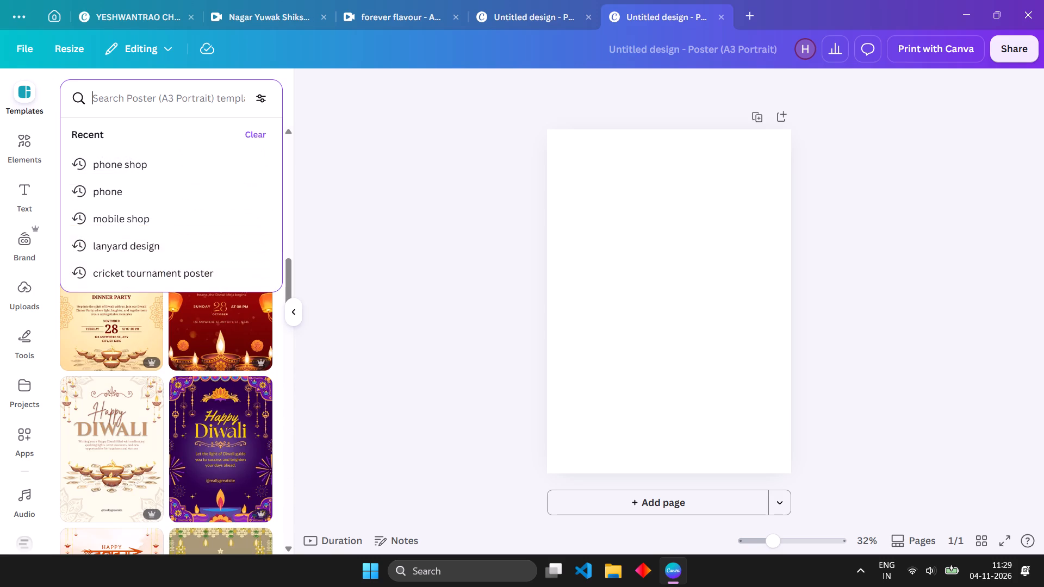
Search the poster templates for "gym instagram post".
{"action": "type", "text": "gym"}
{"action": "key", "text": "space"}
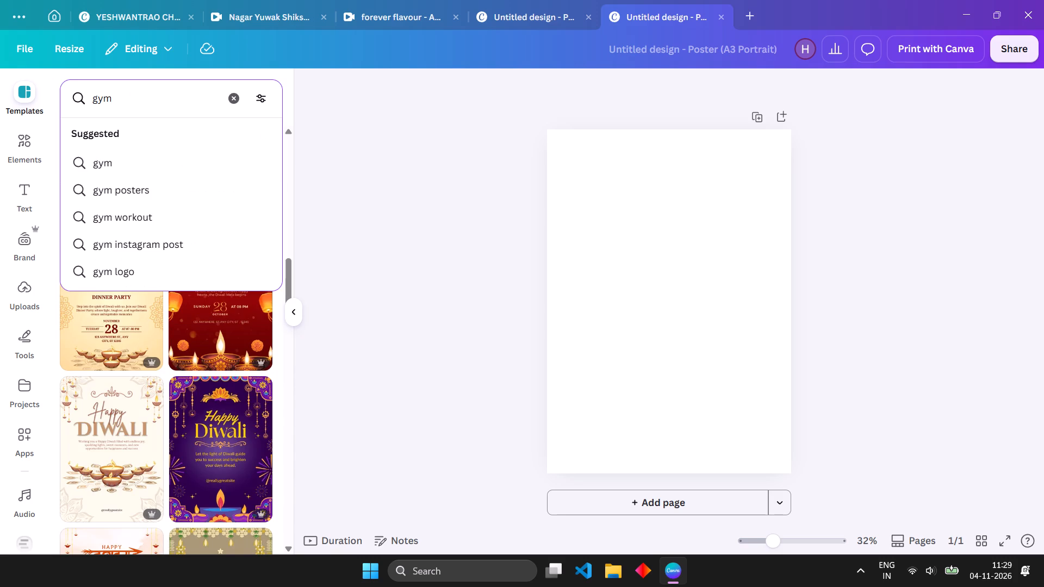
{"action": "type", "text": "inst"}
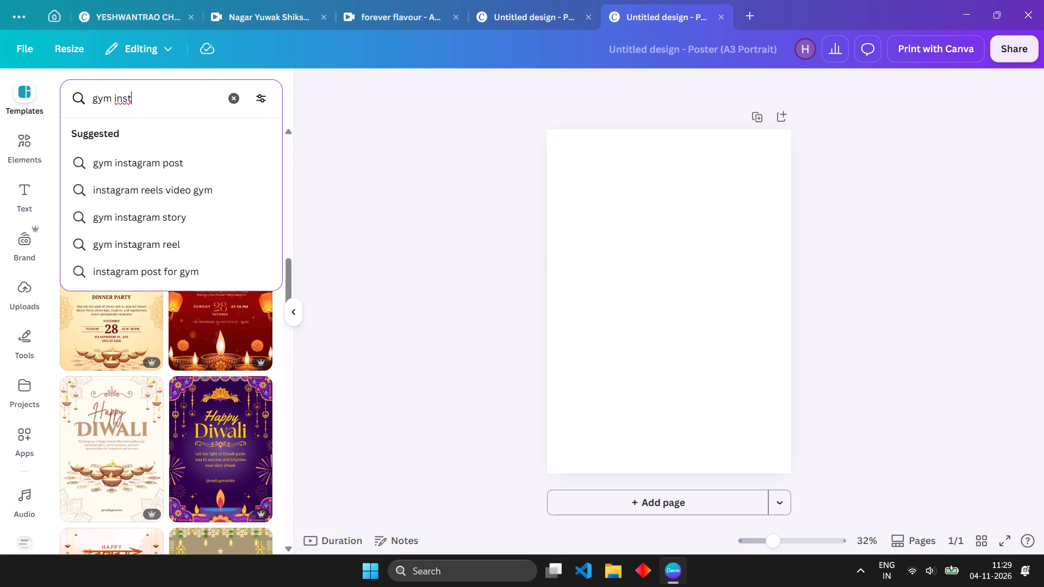
{"action": "left_click", "coordinate": [139, 164]}
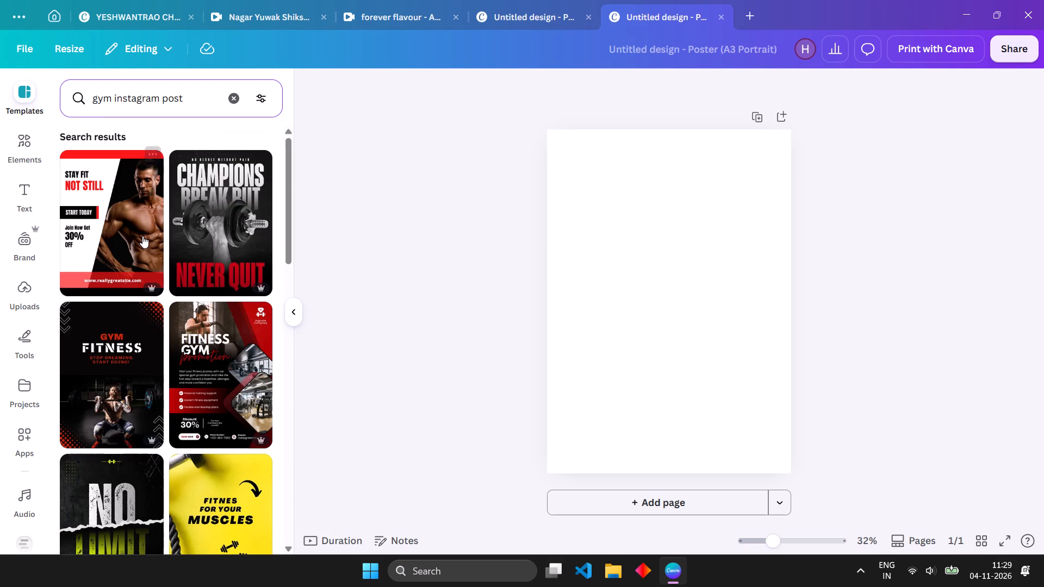
Browse the gym template results and apply the black-and-gold "Gym Membership" template to the blank poster page.
{"action": "scroll", "coordinate": [142, 236], "scroll_direction": "down", "scroll_amount": 1}
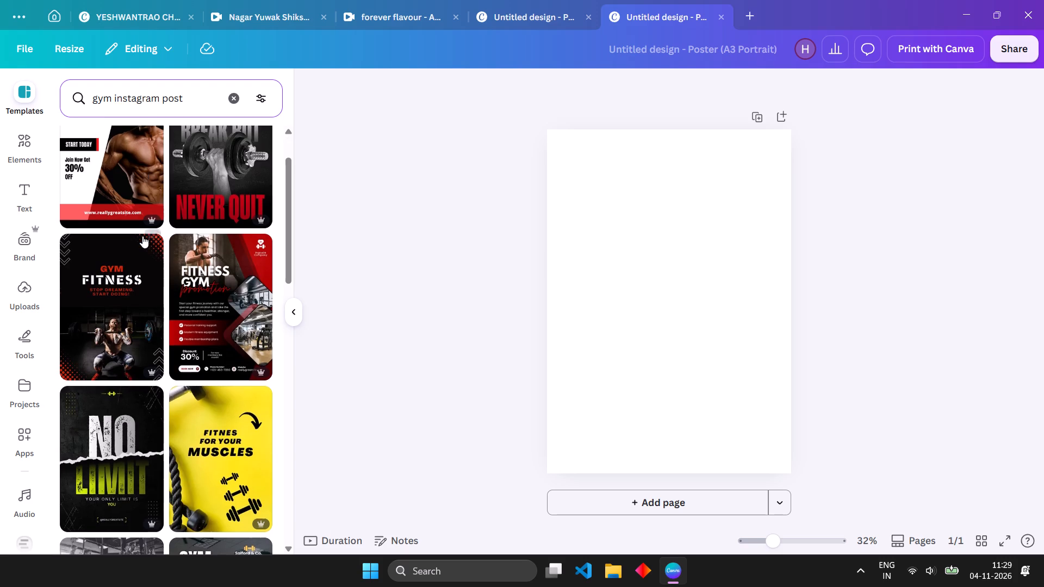
{"action": "scroll", "coordinate": [142, 236], "scroll_direction": "down", "scroll_amount": 4}
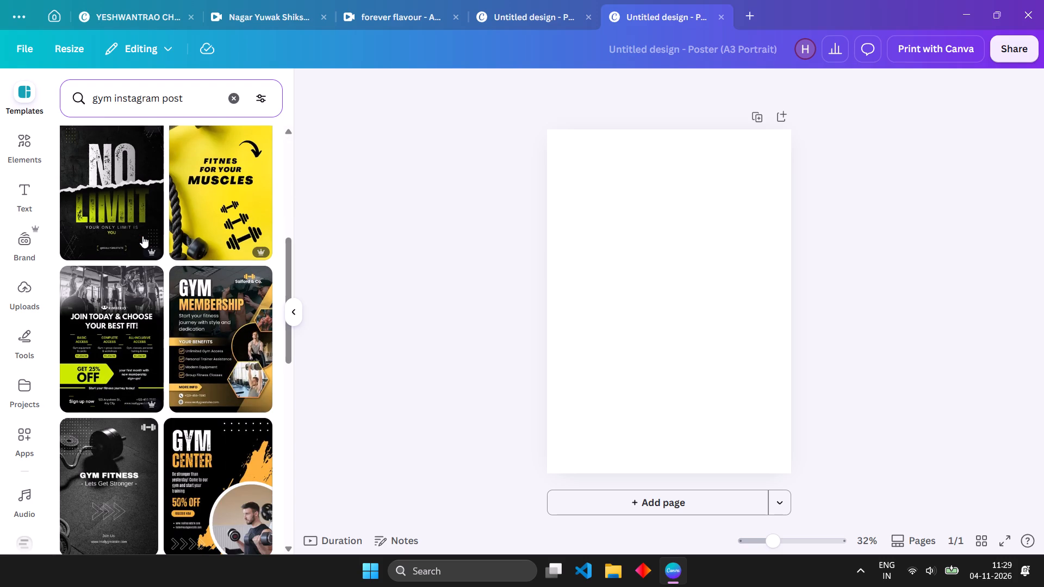
{"action": "left_click", "coordinate": [246, 312]}
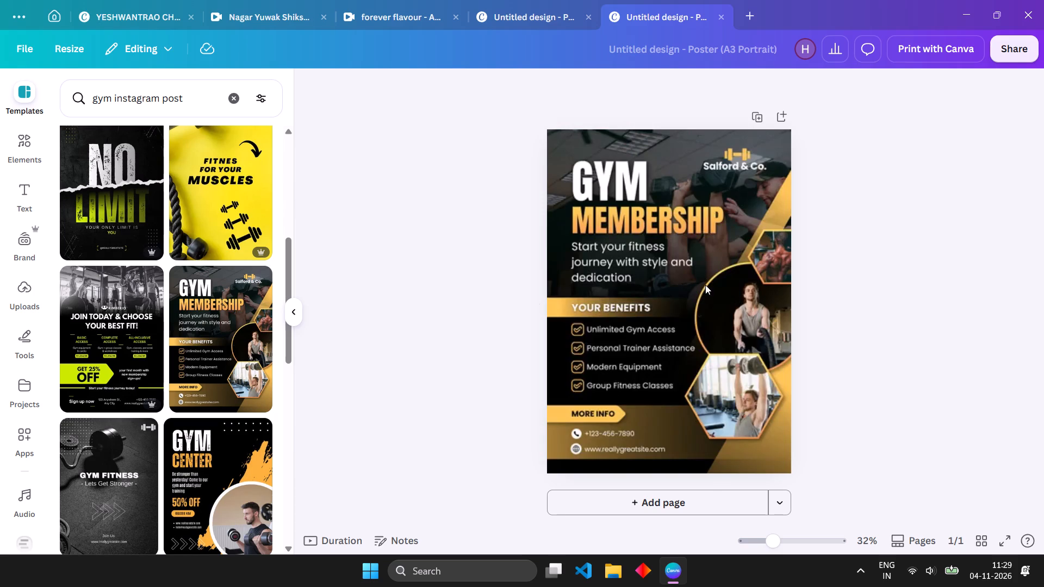
Replace the company name "Salford & Co." under the dumbbell logo with "shivaba".
{"action": "left_click", "coordinate": [725, 167]}
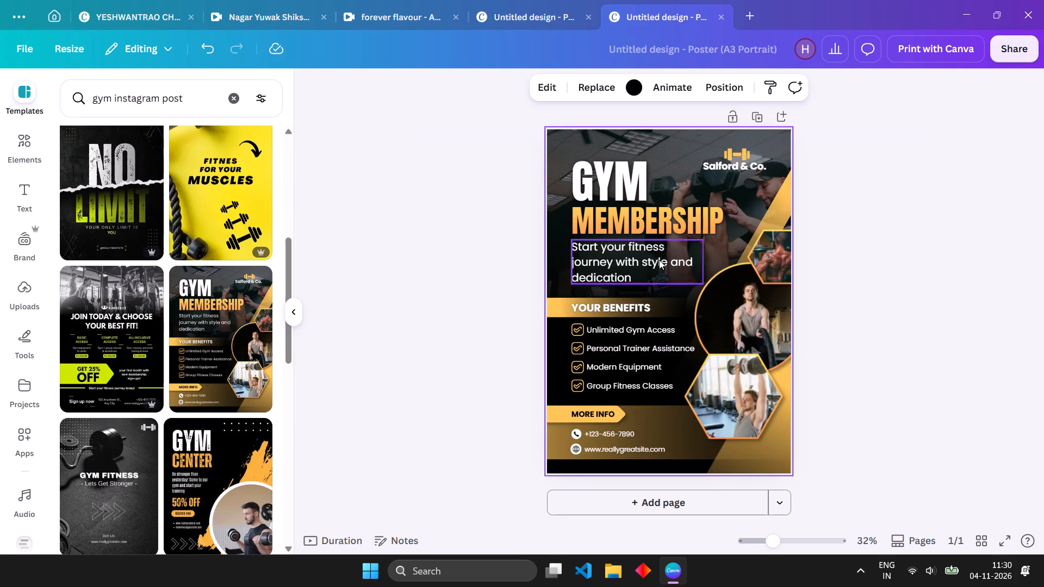
{"action": "left_click", "coordinate": [742, 166]}
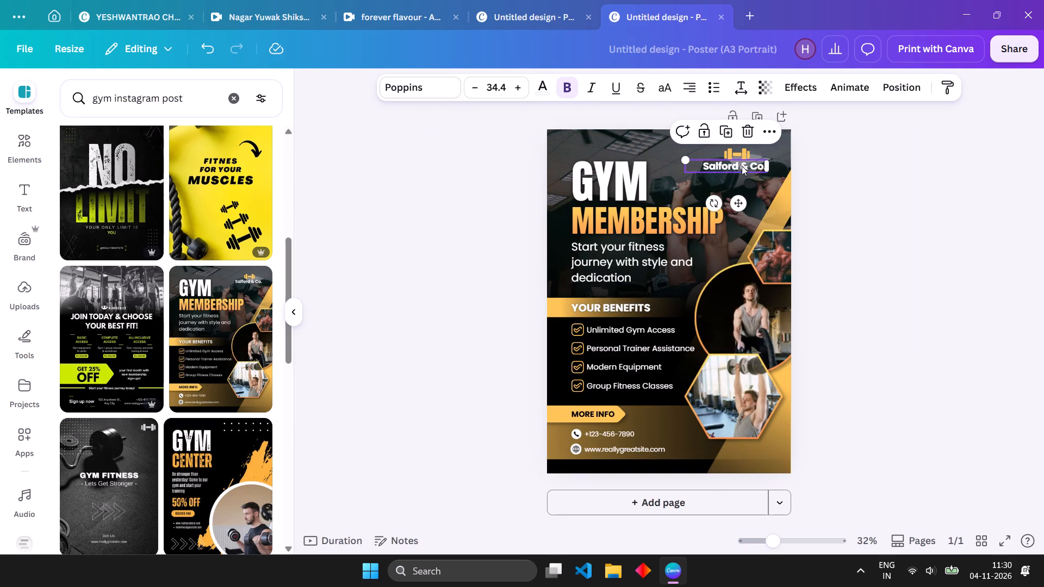
{"action": "left_click", "coordinate": [742, 166]}
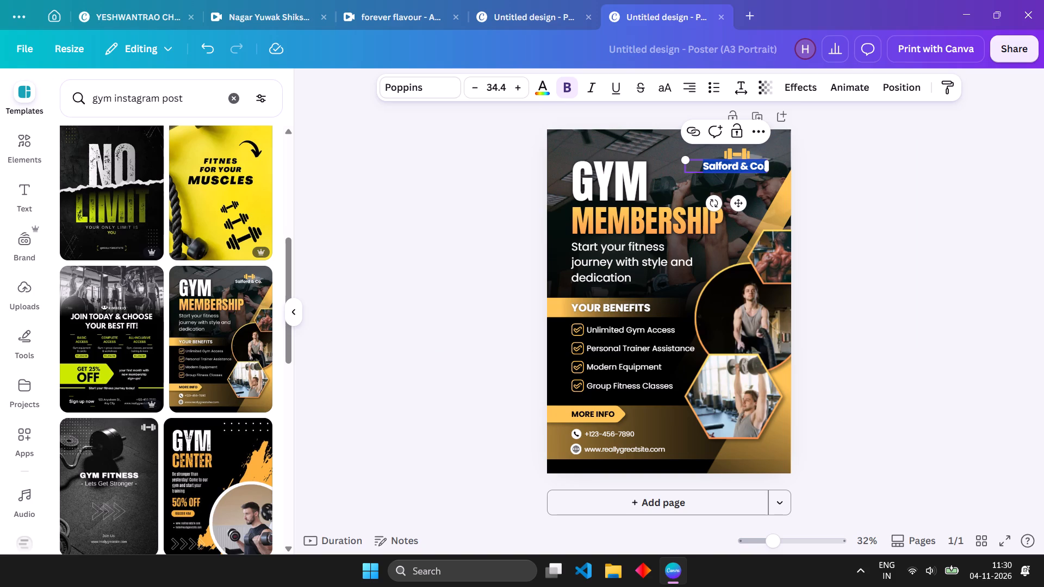
{"action": "key", "text": "BackSpace"}
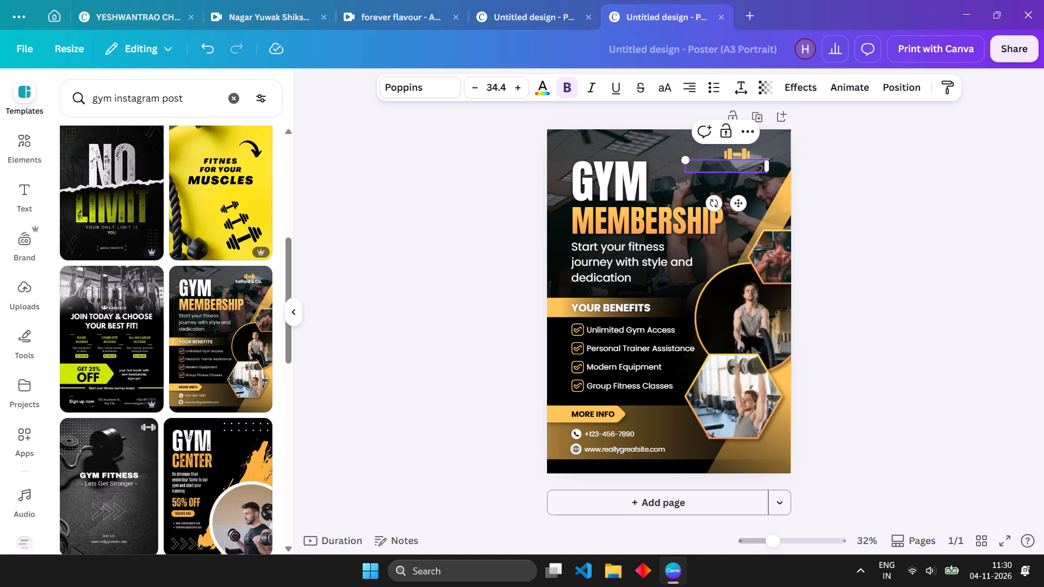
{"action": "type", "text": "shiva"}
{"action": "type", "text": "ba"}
Finish the brand name text on the Gym Membership poster and shift it slightly left beneath the dumbbell logo.
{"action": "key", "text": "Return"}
{"action": "left_click", "coordinate": [1031, 168]}
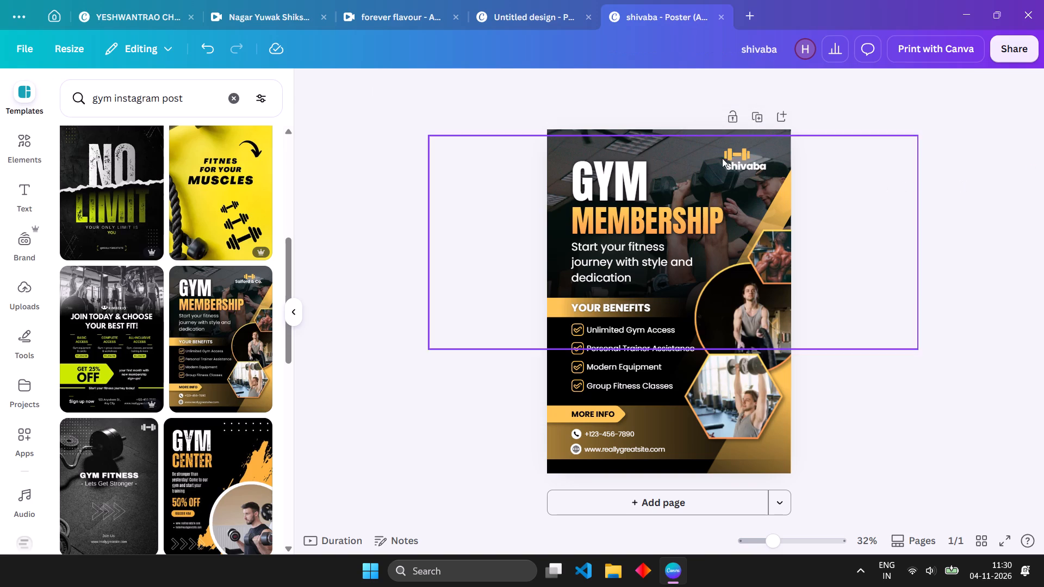
{"action": "left_click_drag", "start_coordinate": [736, 165], "coordinate": [726, 165]}
{"action": "left_click", "coordinate": [846, 168]}
{"action": "left_click", "coordinate": [749, 163]}
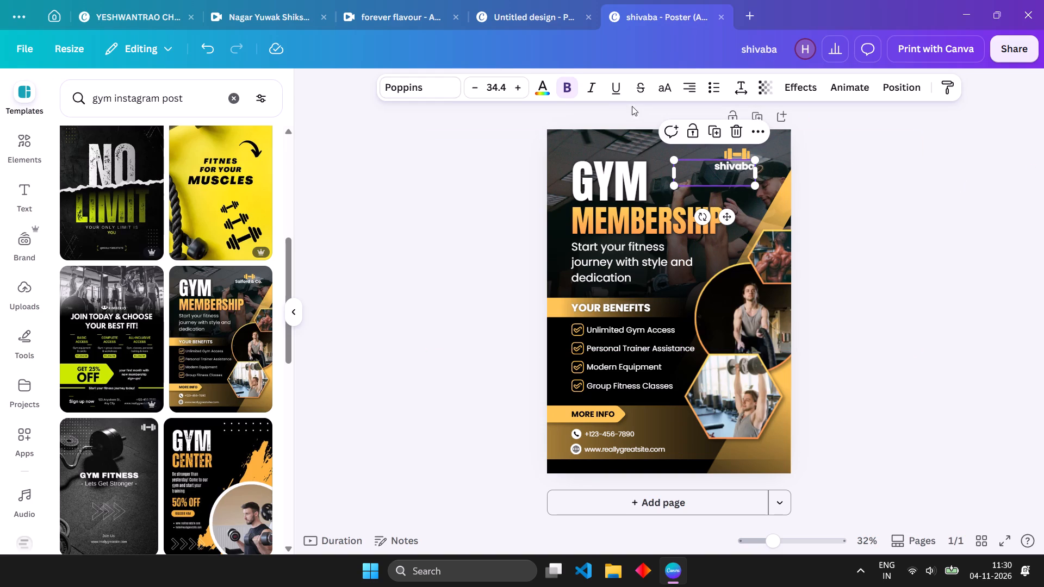
Replace the brand name beneath the dumbbell logo with SHIVBA.
{"action": "left_click", "coordinate": [737, 167]}
{"action": "left_click", "coordinate": [744, 167]}
{"action": "left_click", "coordinate": [744, 167]}
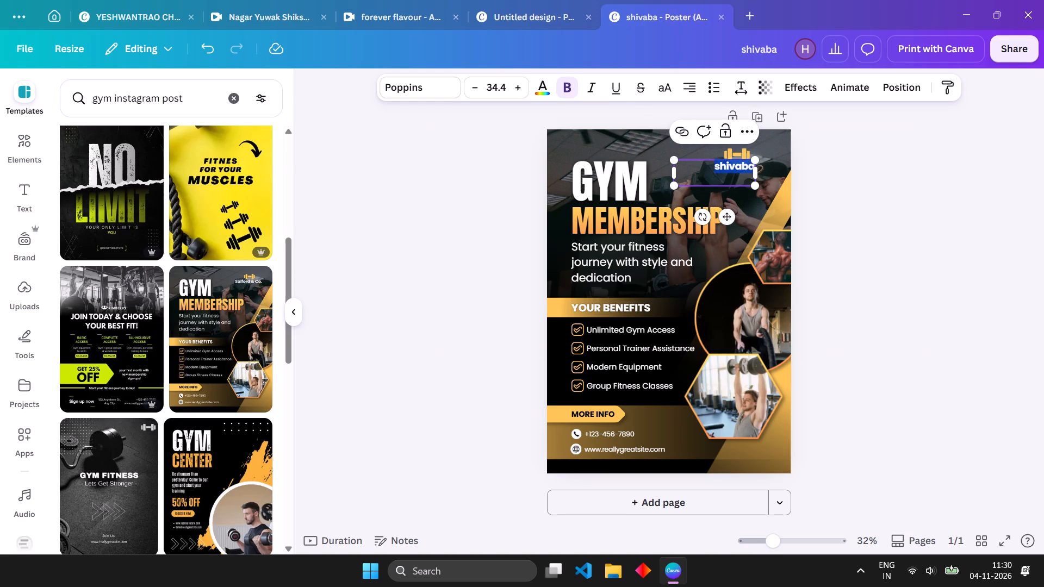
{"action": "key", "text": "BackSpace"}
{"action": "type", "text": "SHIV"}
{"action": "type", "text": "BA"}
{"action": "key", "text": "Return"}
{"action": "left_click", "coordinate": [937, 143]}
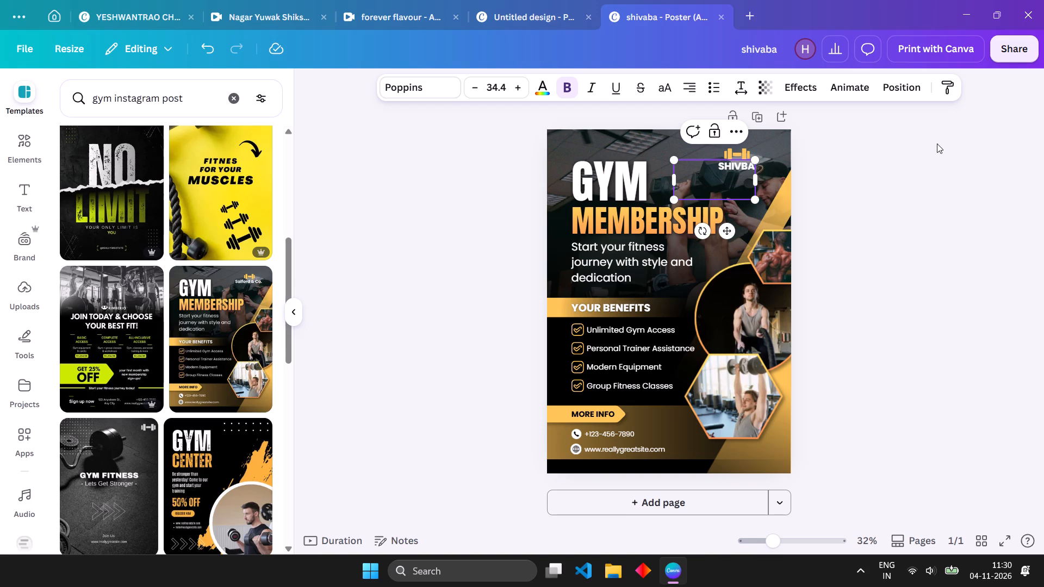
{"action": "left_click", "coordinate": [928, 193]}
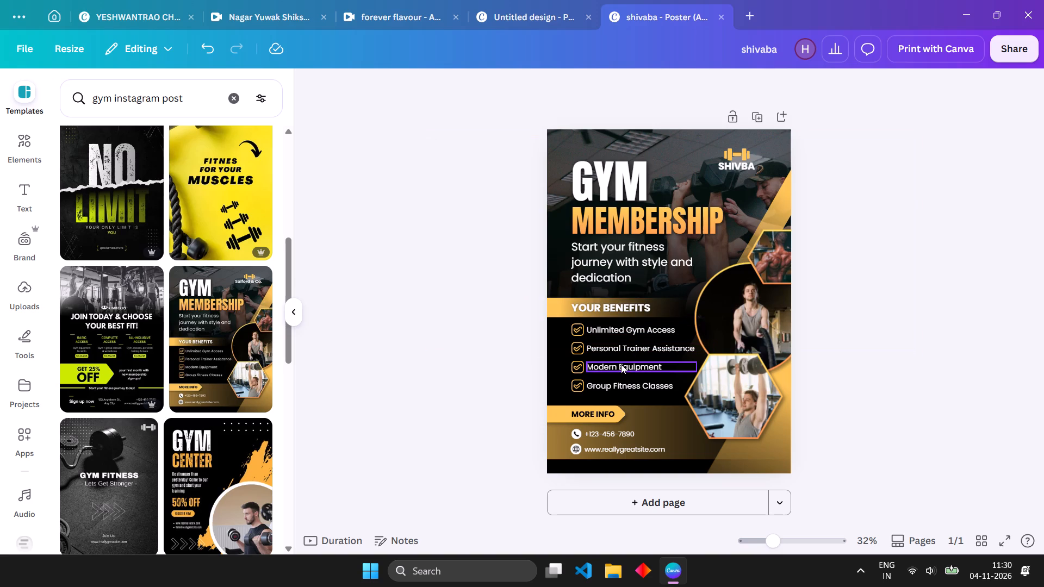
Clear the phone number text under More Info on the Gym Membership poster.
{"action": "left_click", "coordinate": [631, 433]}
{"action": "left_click", "coordinate": [641, 431]}
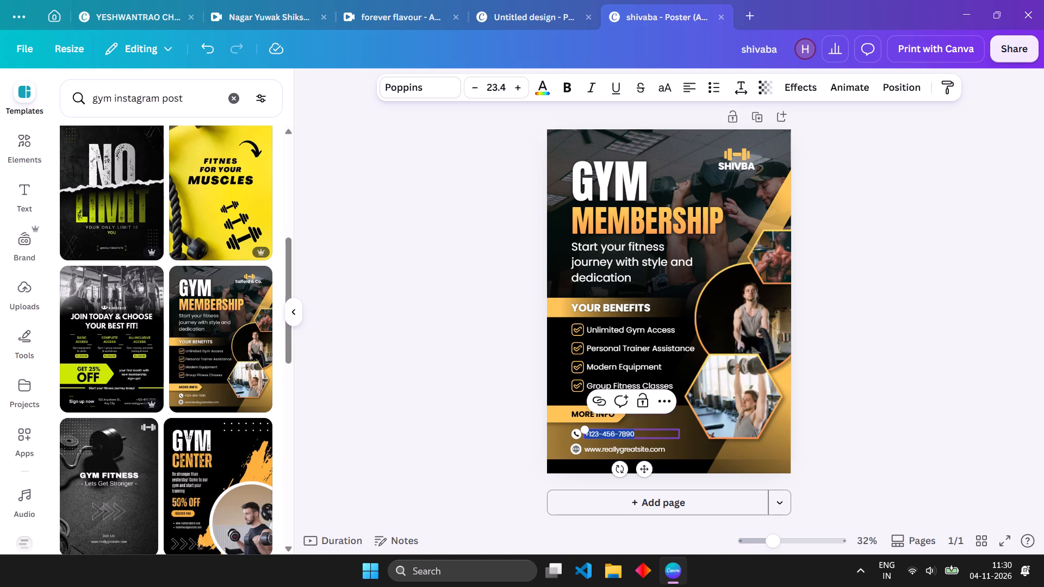
{"action": "key", "text": "BackSpace"}
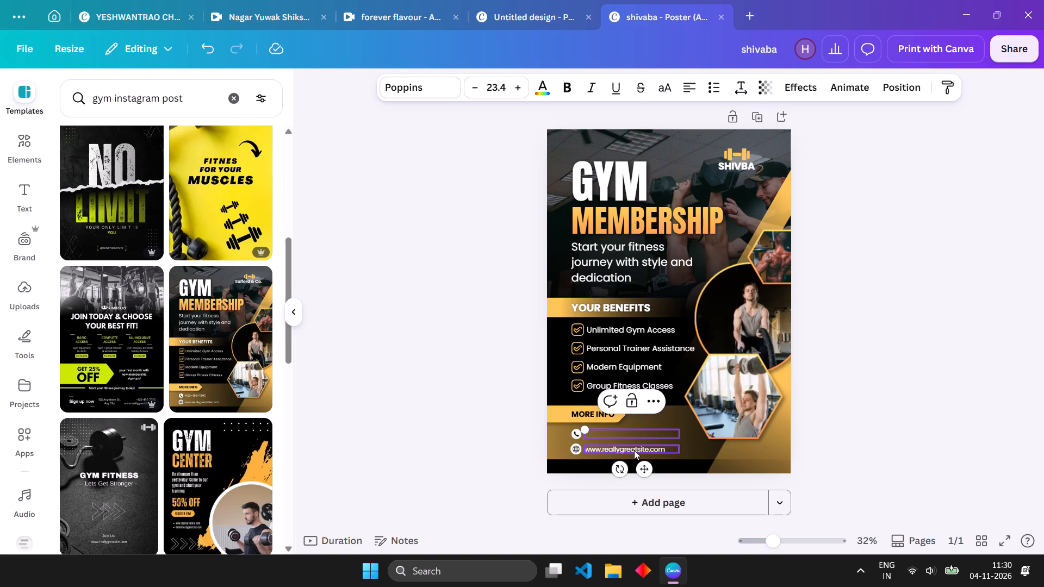
{"action": "left_click", "coordinate": [885, 382]}
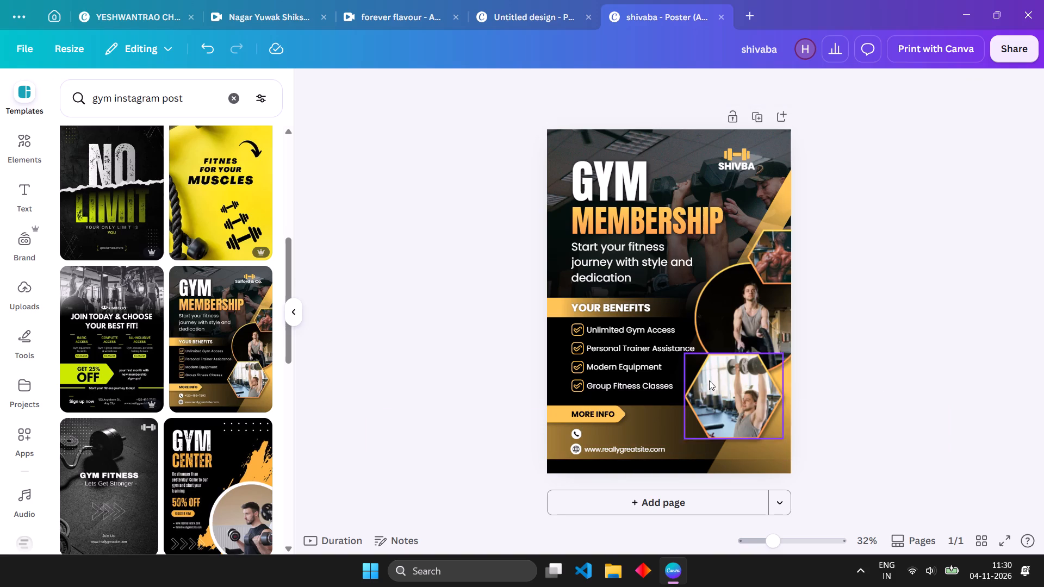
Add the black-and-lime "Join Today & Choose Your Best Fit!" gym template as a new page.
{"action": "scroll", "coordinate": [223, 320], "scroll_direction": "up", "scroll_amount": 1}
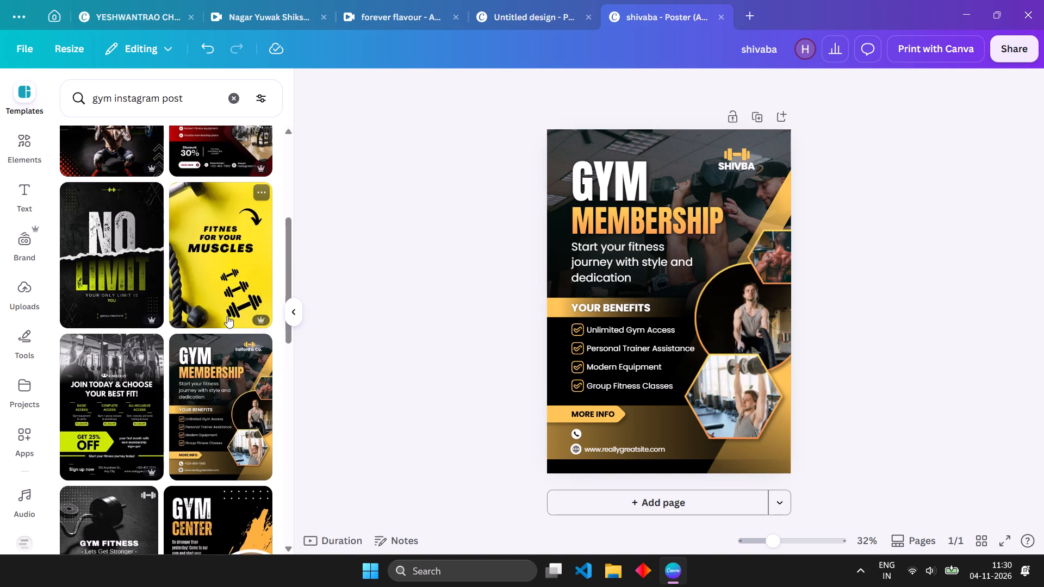
{"action": "scroll", "coordinate": [207, 296], "scroll_direction": "down", "scroll_amount": 1}
{"action": "left_click", "coordinate": [125, 302]}
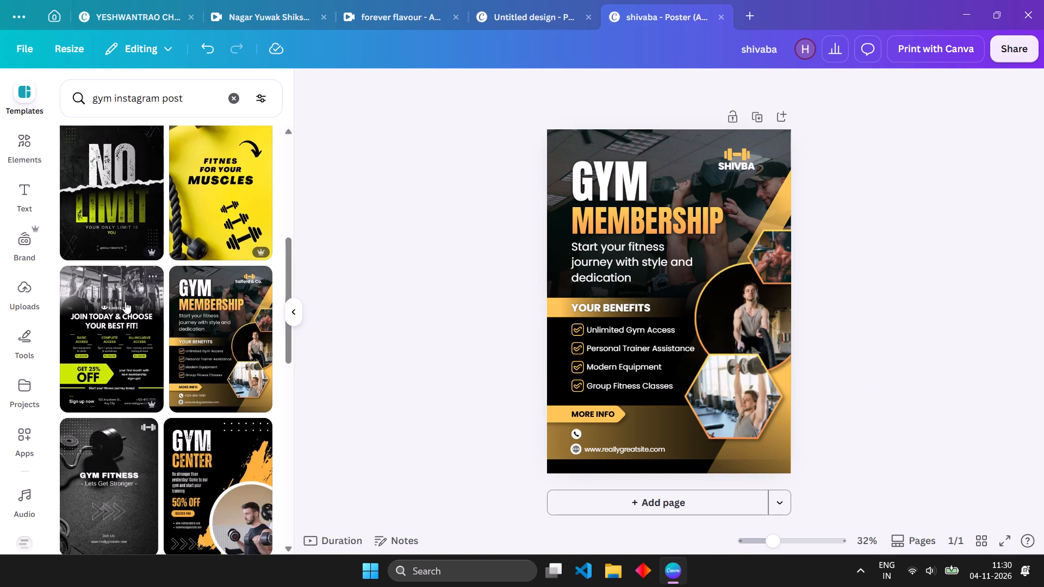
{"action": "left_click", "coordinate": [570, 323]}
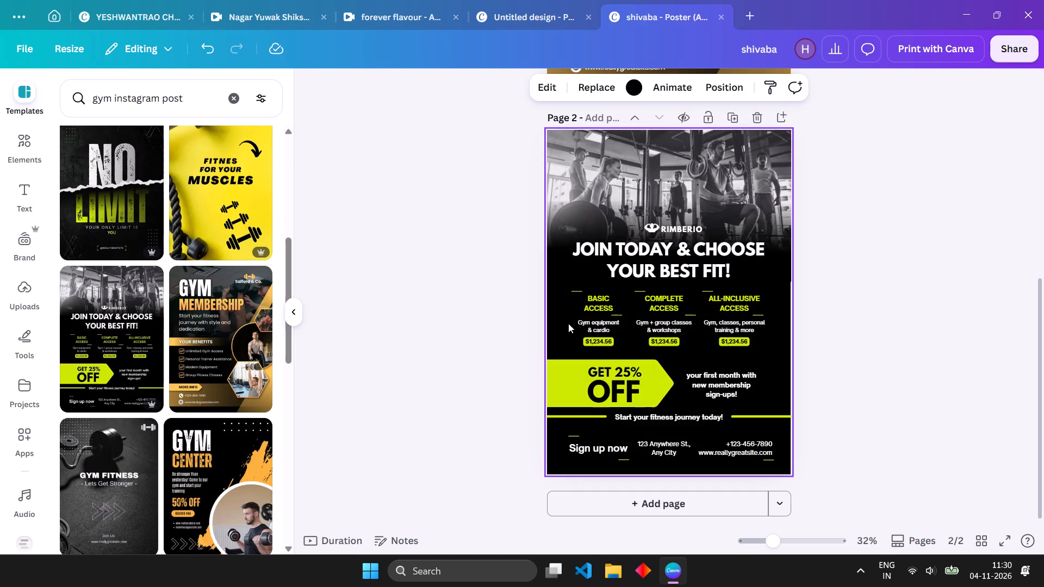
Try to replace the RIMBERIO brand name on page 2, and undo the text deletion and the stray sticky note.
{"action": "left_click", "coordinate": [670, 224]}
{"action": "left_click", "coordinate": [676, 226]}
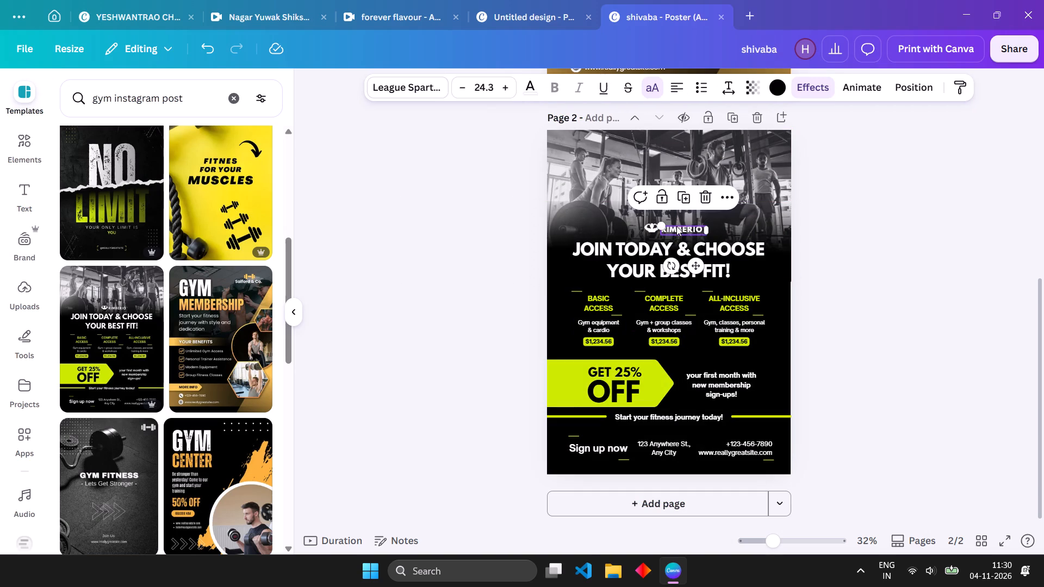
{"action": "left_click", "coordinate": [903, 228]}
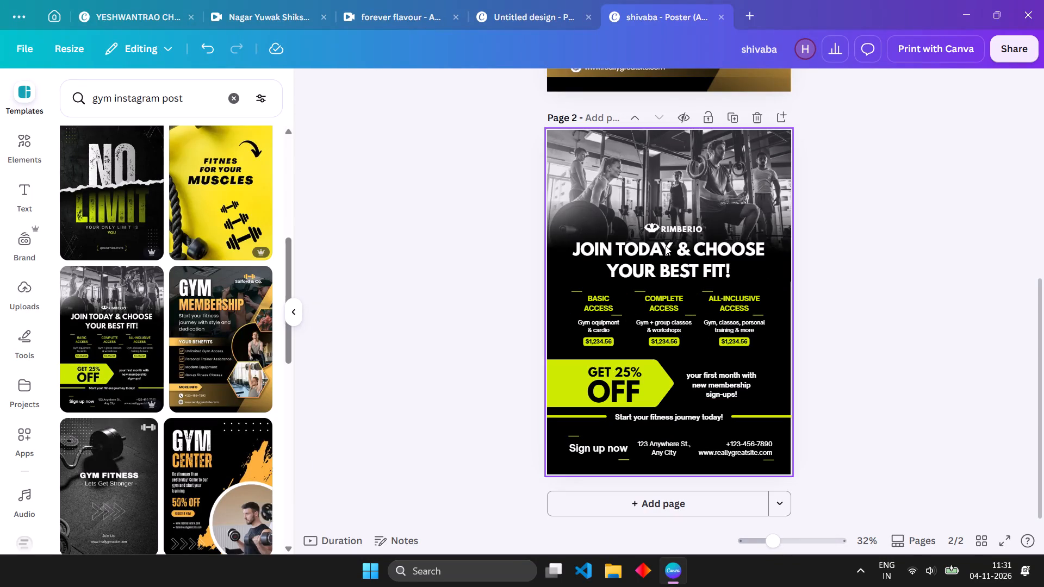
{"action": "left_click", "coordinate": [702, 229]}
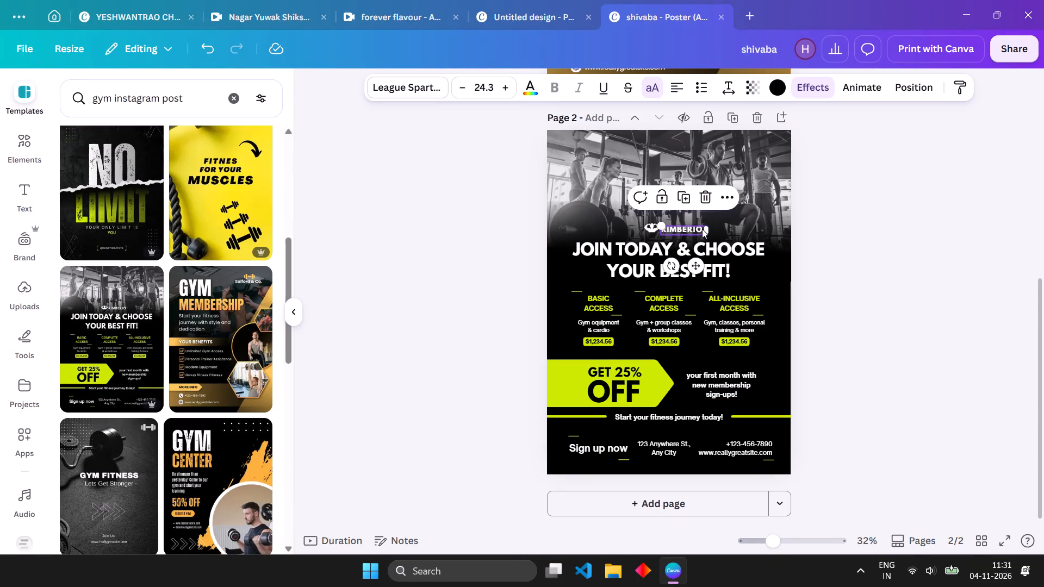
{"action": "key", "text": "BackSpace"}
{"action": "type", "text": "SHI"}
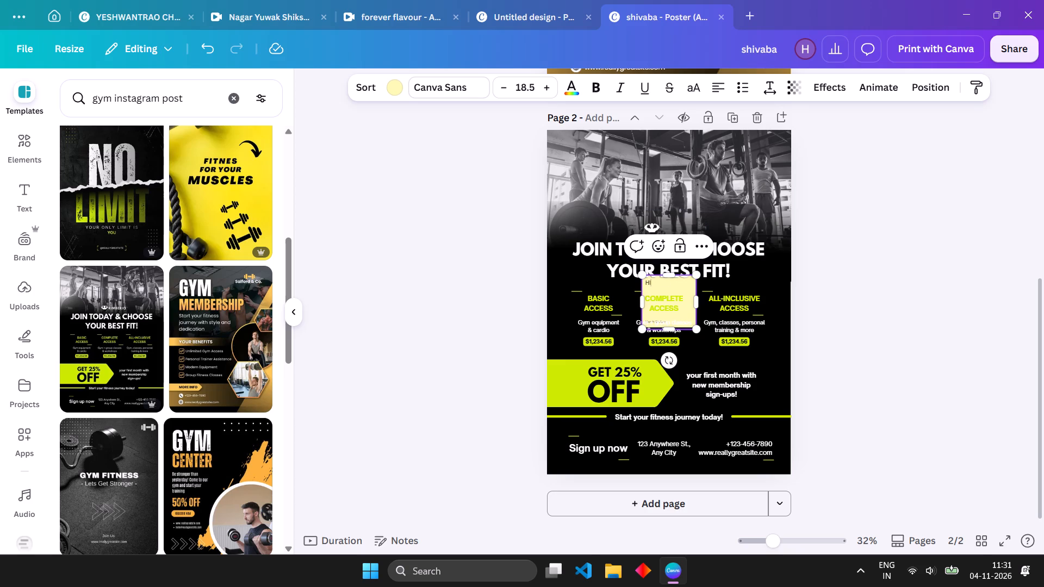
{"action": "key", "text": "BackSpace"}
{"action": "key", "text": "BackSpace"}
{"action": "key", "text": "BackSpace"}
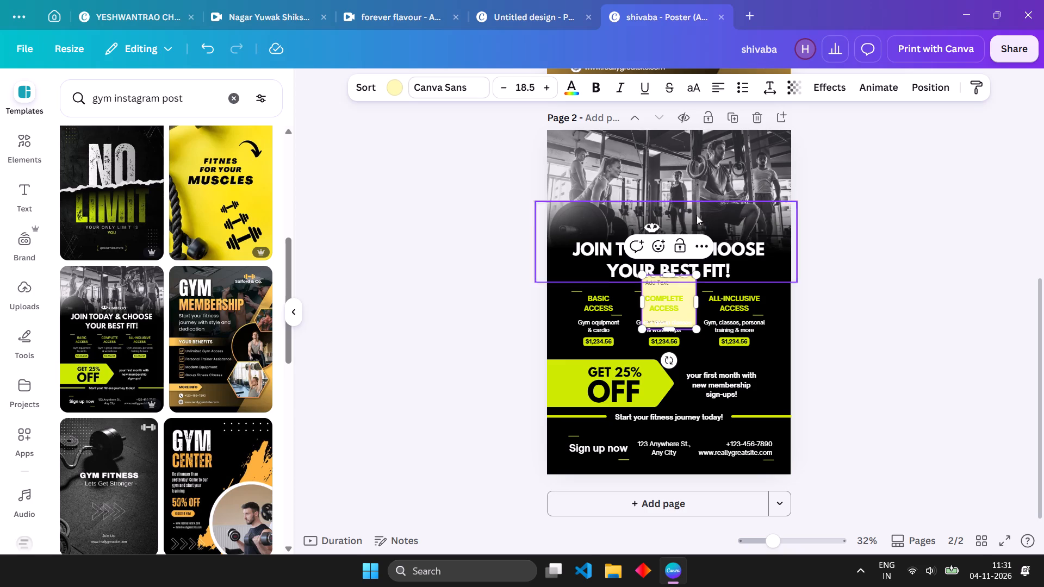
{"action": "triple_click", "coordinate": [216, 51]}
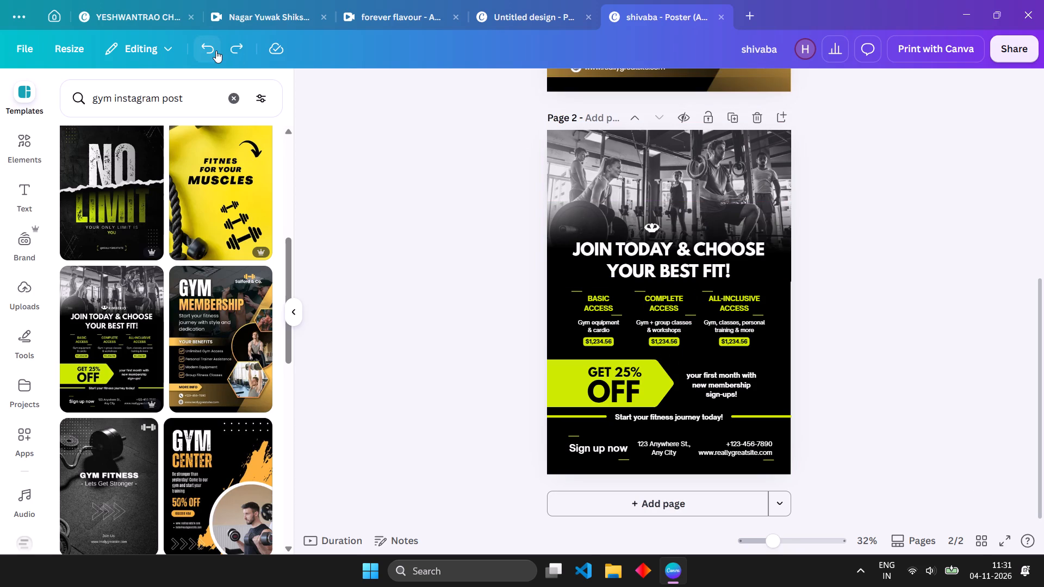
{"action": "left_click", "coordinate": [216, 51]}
Replace the RIMBERIO brand name on page 2 with SHIVBA.
{"action": "double_click", "coordinate": [671, 223]}
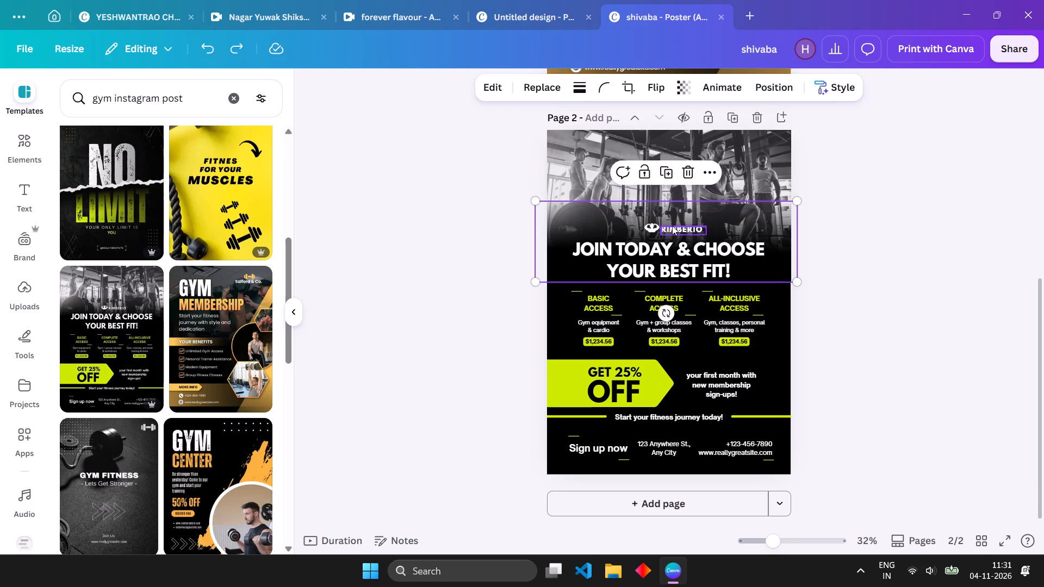
{"action": "left_click", "coordinate": [676, 226]}
{"action": "key", "text": "BackSpace"}
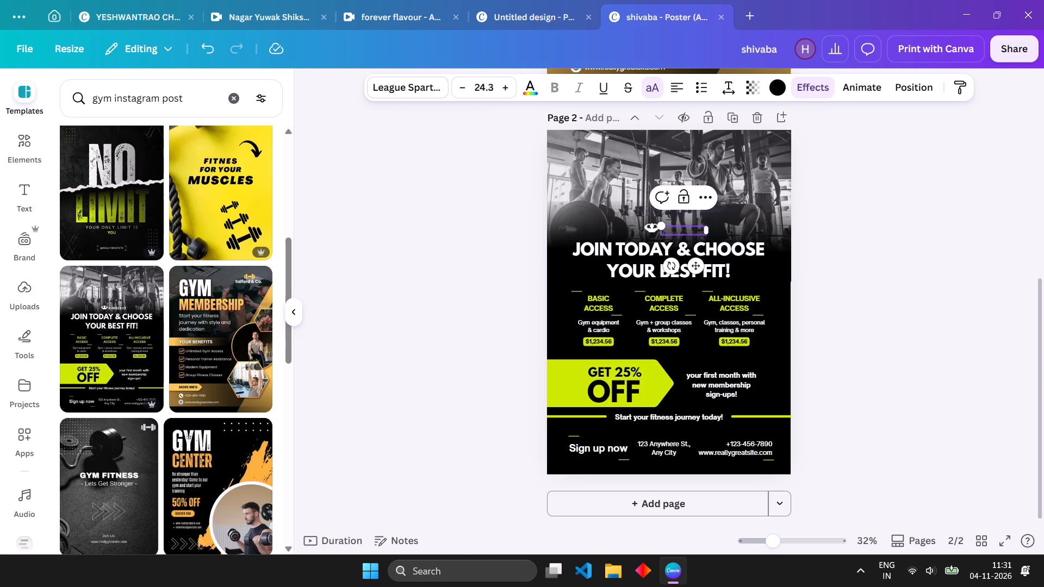
{"action": "type", "text": "SHIVBA"}
{"action": "key", "text": "Return"}
{"action": "left_click", "coordinate": [1010, 270]}
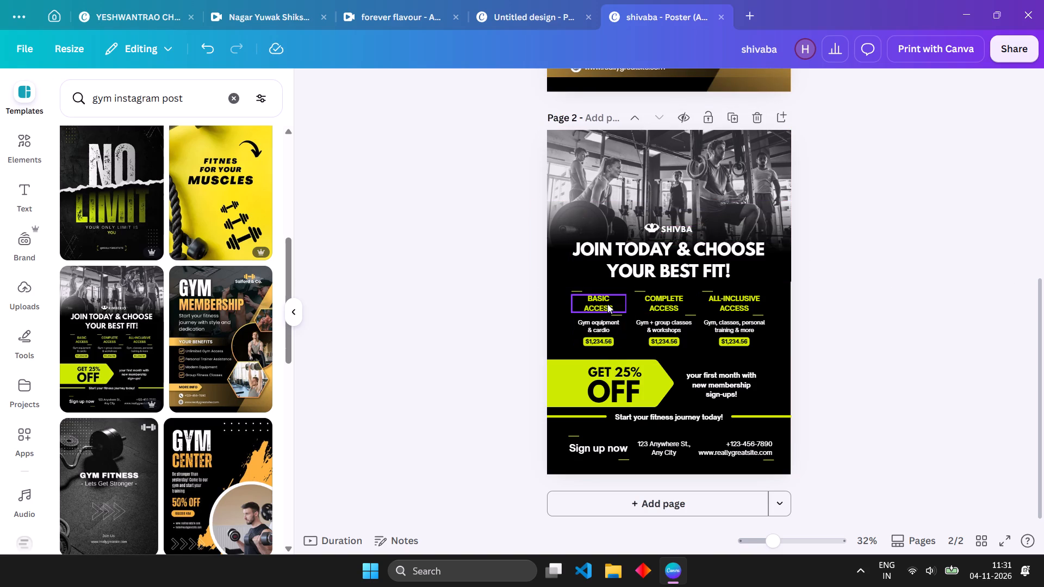
Clear the Basic Access price on page 2 and try RS as its replacement text.
{"action": "left_click", "coordinate": [601, 341]}
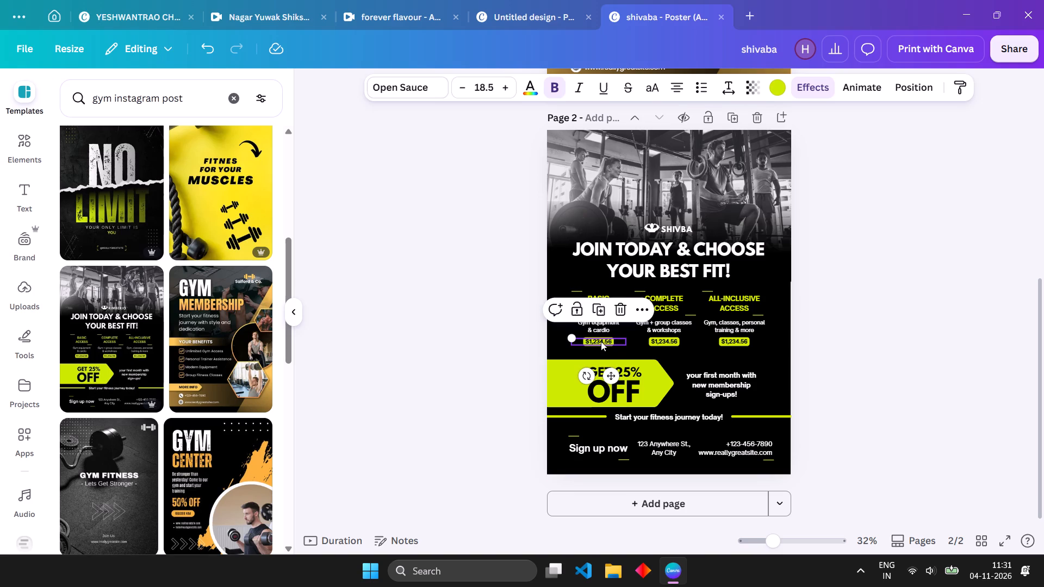
{"action": "left_click", "coordinate": [601, 341]}
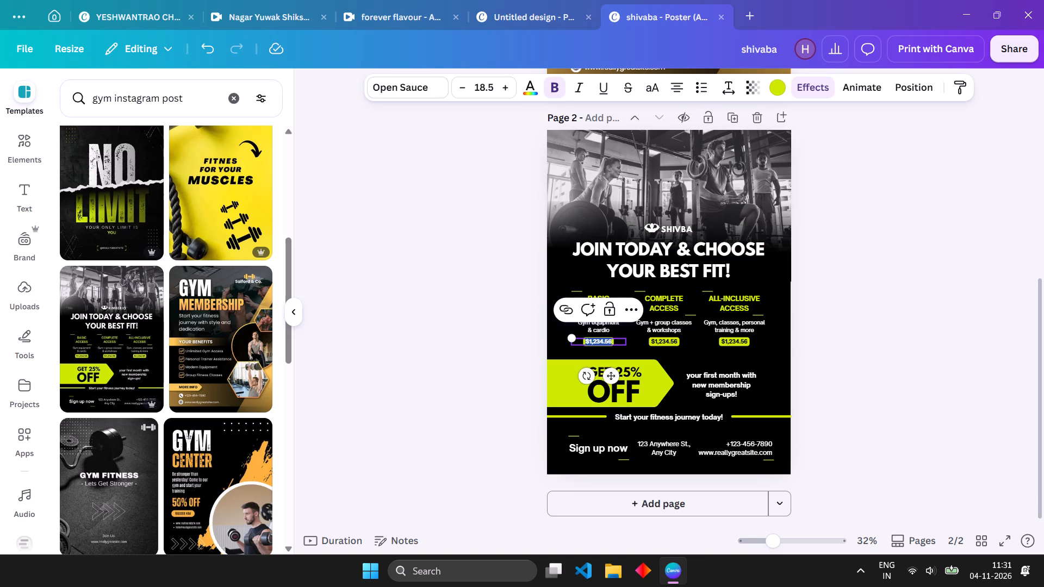
{"action": "key", "text": "BackSpace"}
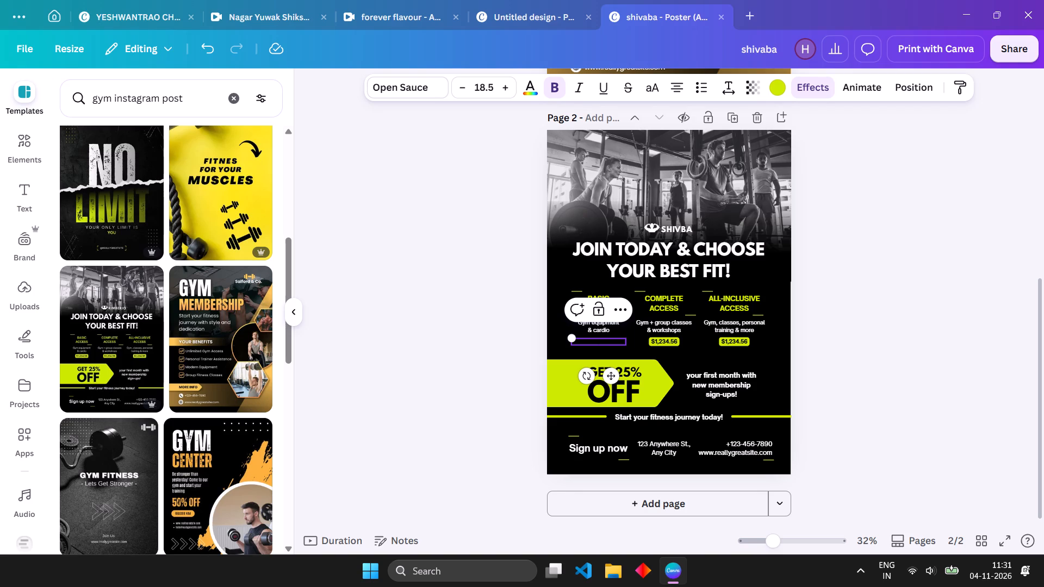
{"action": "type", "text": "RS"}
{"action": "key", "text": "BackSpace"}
Replace the Basic Access price on page 2 with INR1500.
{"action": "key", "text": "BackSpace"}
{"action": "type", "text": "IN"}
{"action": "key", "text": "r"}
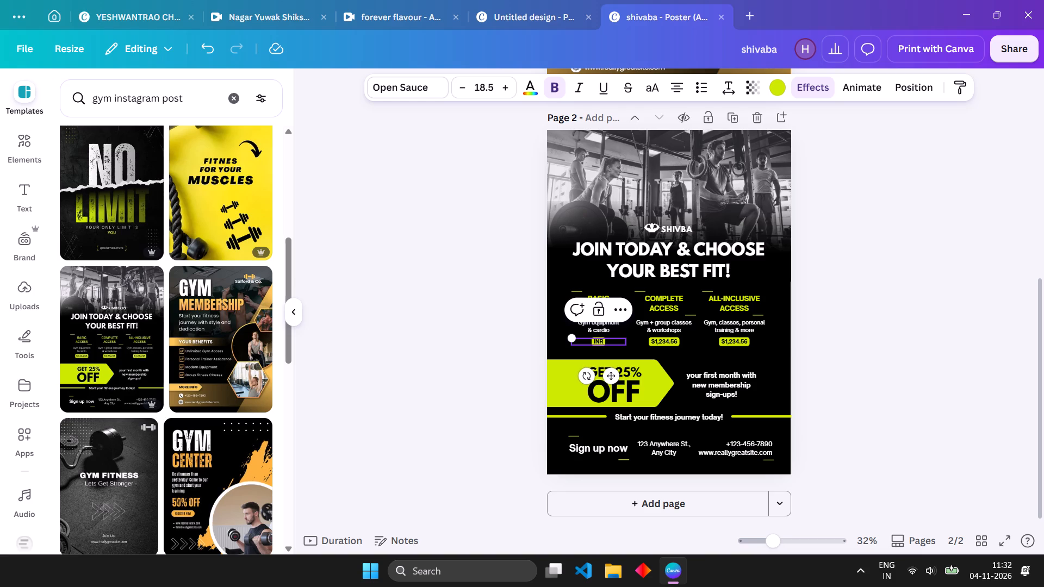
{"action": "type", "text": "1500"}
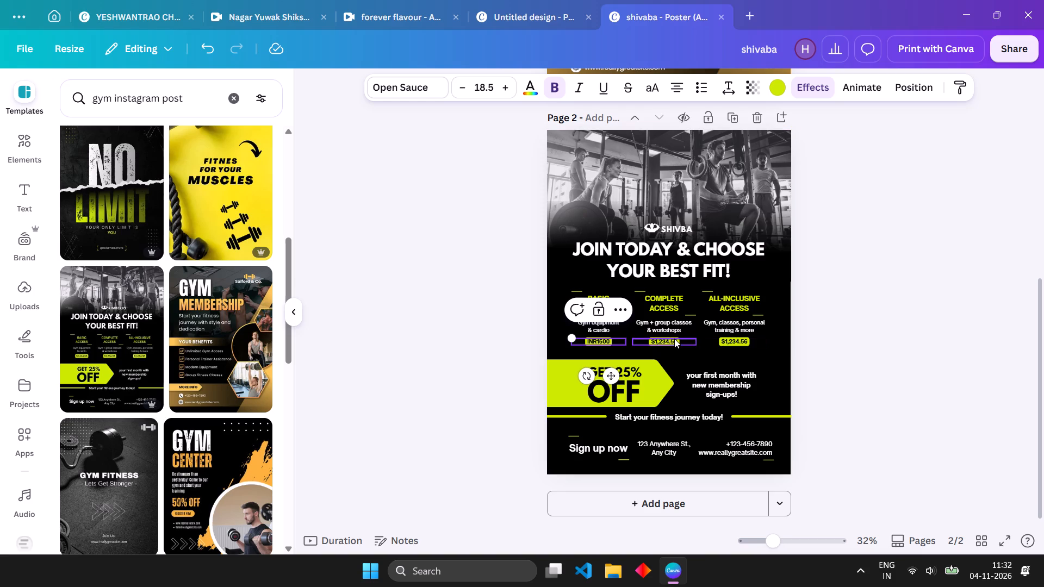
{"action": "left_click", "coordinate": [674, 339]}
{"action": "left_click", "coordinate": [905, 315]}
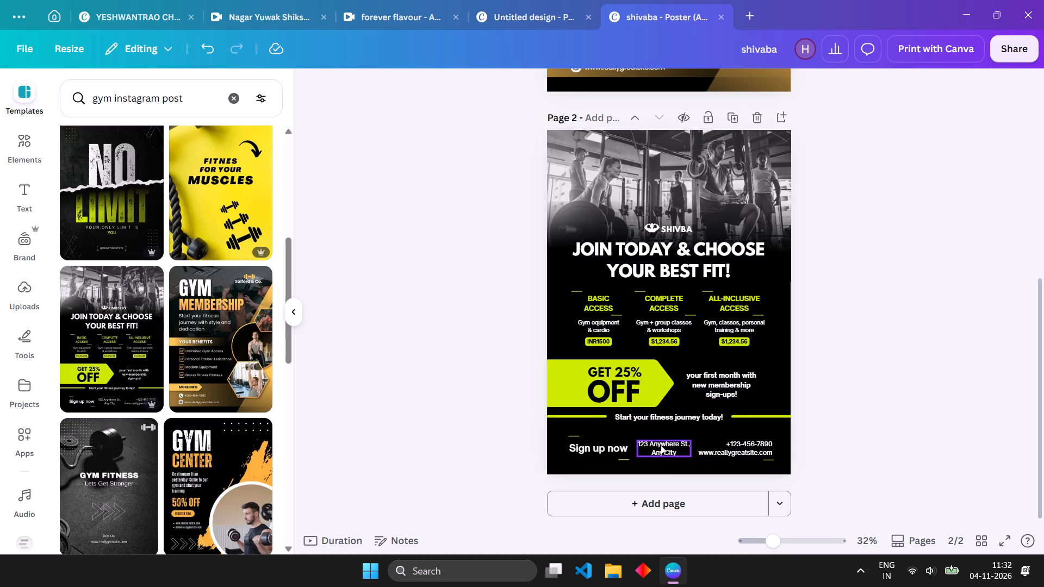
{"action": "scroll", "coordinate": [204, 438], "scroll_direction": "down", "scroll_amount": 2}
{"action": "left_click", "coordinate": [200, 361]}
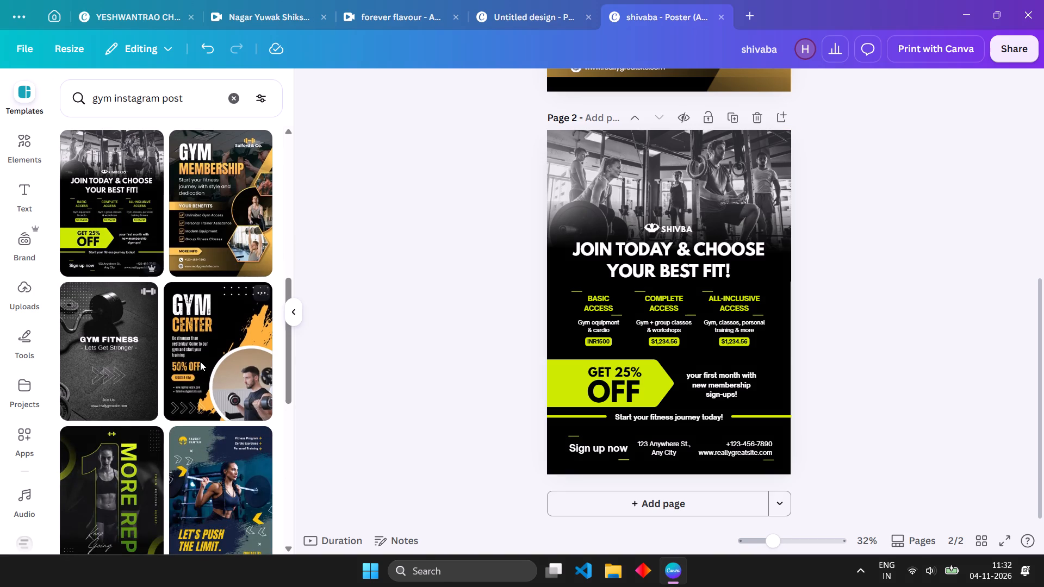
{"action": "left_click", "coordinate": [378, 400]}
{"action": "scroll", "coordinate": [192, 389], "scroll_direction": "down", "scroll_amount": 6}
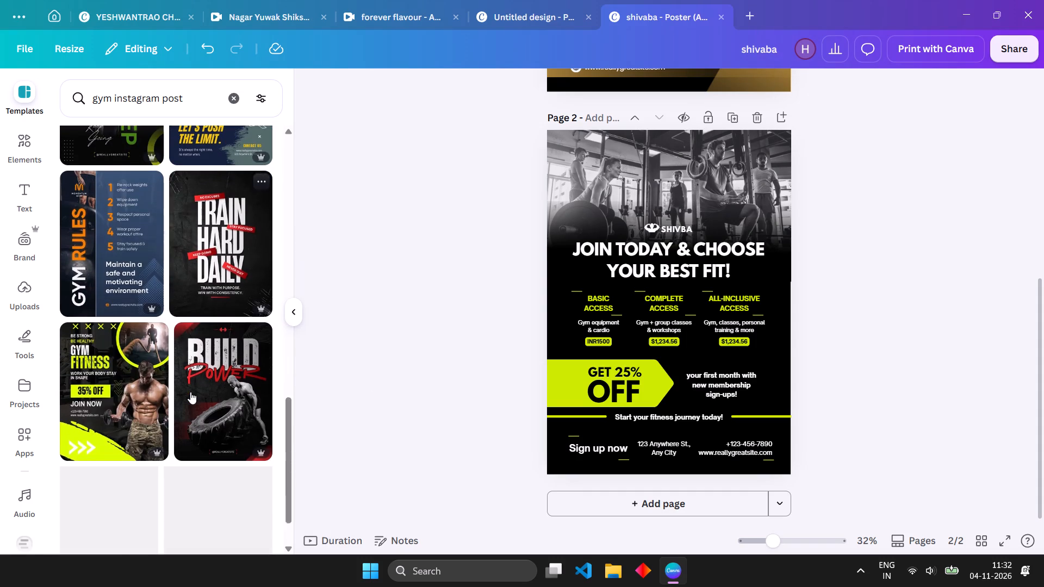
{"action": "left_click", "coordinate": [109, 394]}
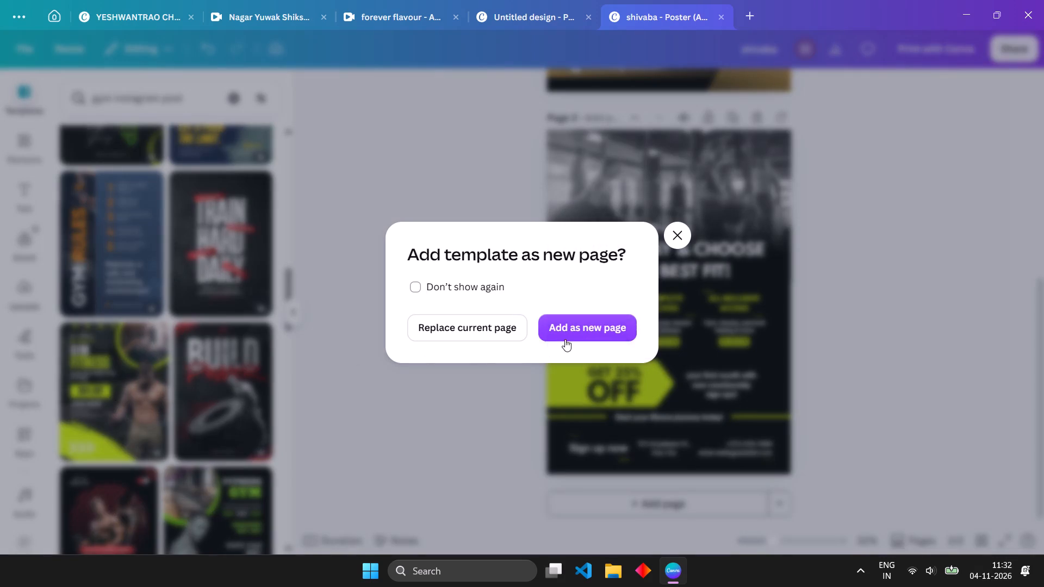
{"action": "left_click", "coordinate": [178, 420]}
Add the black-and-green "Fitness Gym" template with the 50% discount offer as a new page.
{"action": "scroll", "coordinate": [209, 417], "scroll_direction": "down", "scroll_amount": 3}
{"action": "left_click", "coordinate": [221, 361]}
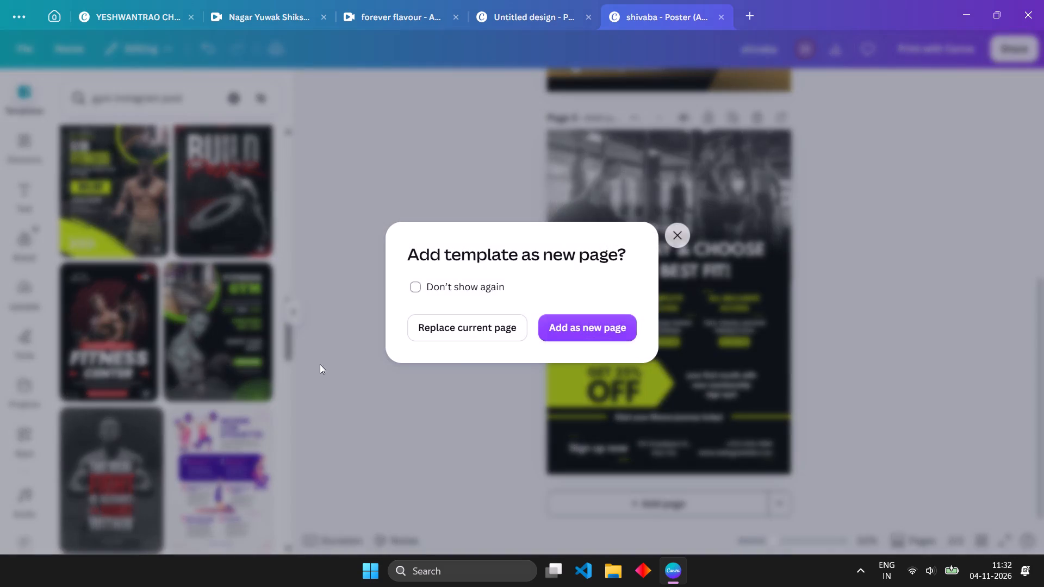
{"action": "left_click", "coordinate": [595, 331]}
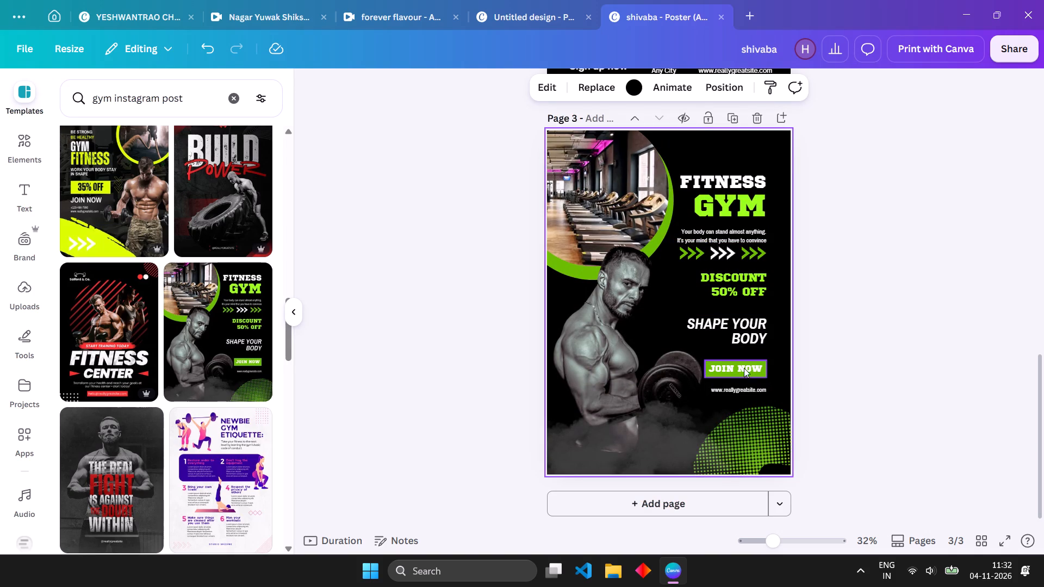
Search the template library for gym instruction.
{"action": "scroll", "coordinate": [293, 427], "scroll_direction": "down", "scroll_amount": 2}
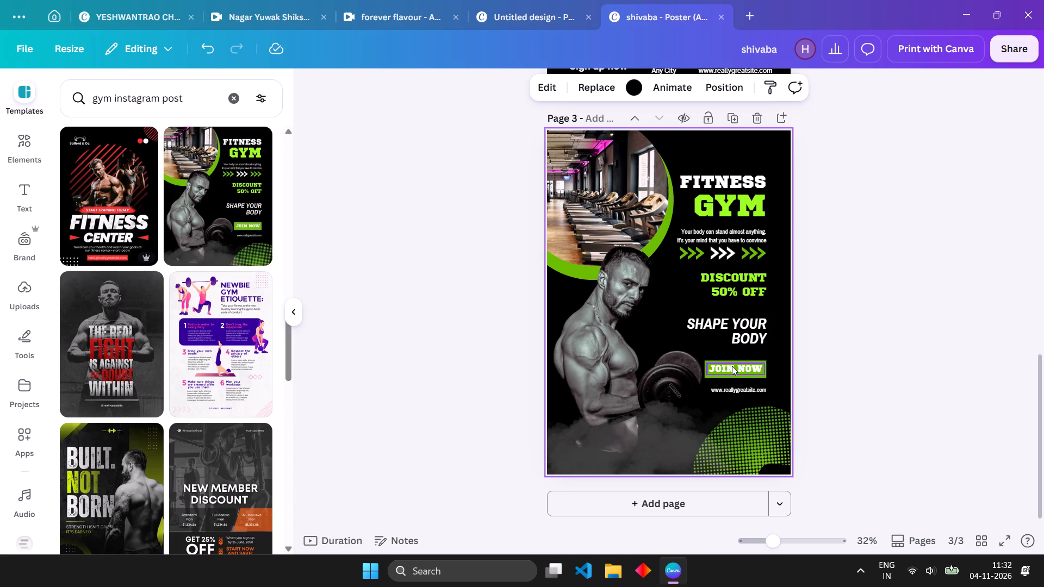
{"action": "scroll", "coordinate": [732, 366], "scroll_direction": "down", "scroll_amount": 4}
{"action": "scroll", "coordinate": [846, 335], "scroll_direction": "up", "scroll_amount": 13}
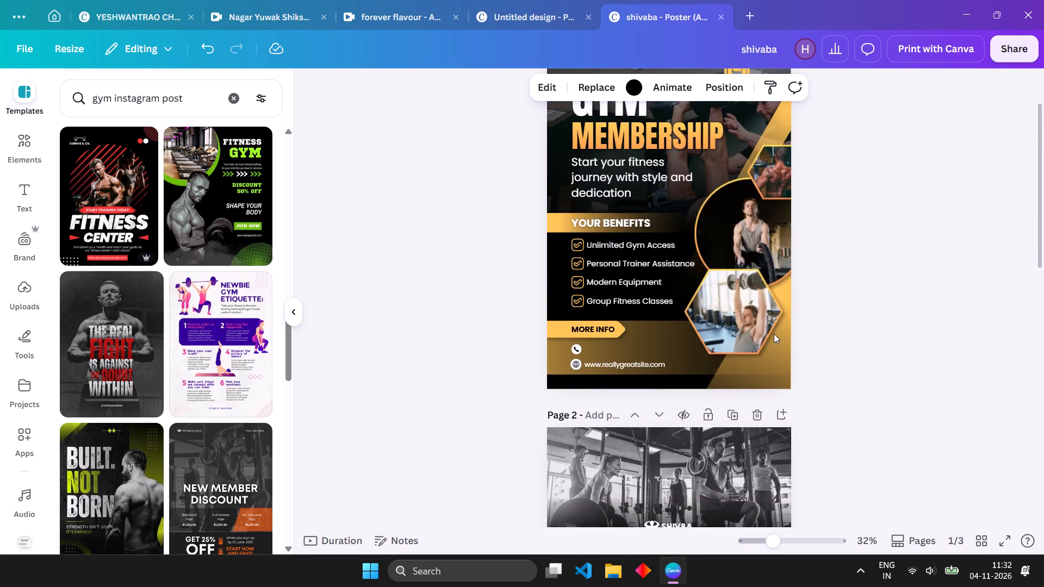
{"action": "scroll", "coordinate": [774, 334], "scroll_direction": "up", "scroll_amount": 6}
{"action": "left_click", "coordinate": [210, 102]}
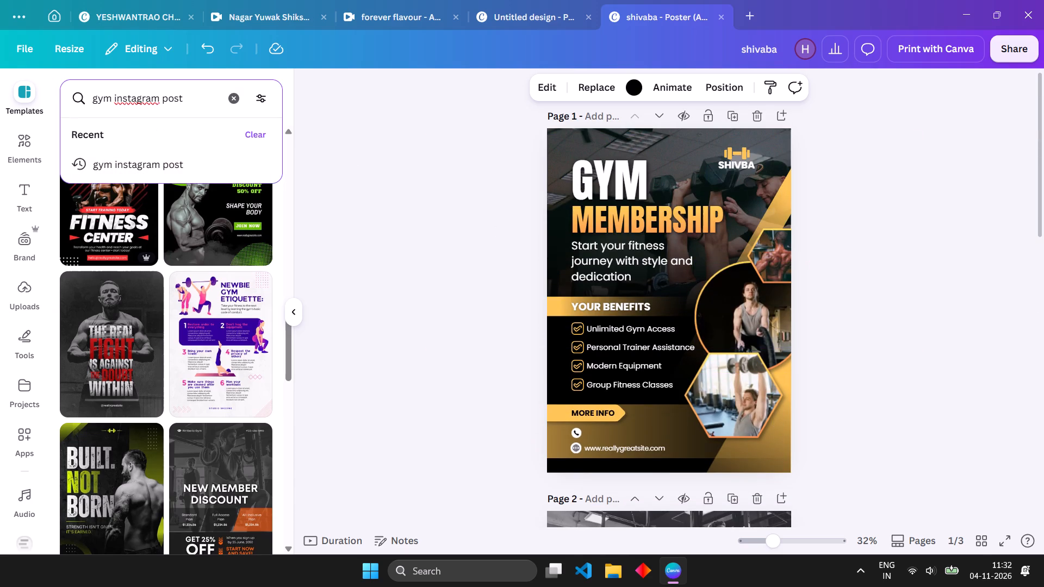
{"action": "key", "text": "BackSpace"}
{"action": "key", "text": "BackSpace"}
{"action": "key", "text": "BackSpace"}
{"action": "key", "text": "BackSpace"}
{"action": "key", "text": "BackSpace"}
{"action": "key", "text": "BackSpace"}
{"action": "key", "text": "BackSpace"}
{"action": "key", "text": "BackSpace"}
{"action": "key", "text": "BackSpace"}
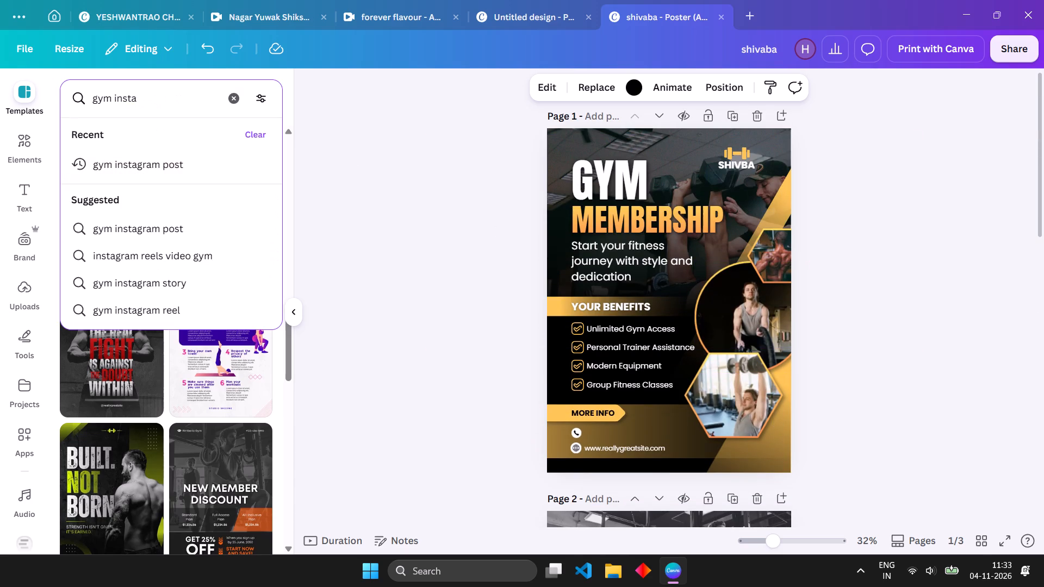
{"action": "key", "text": "BackSpace"}
{"action": "type", "text": "RU"}
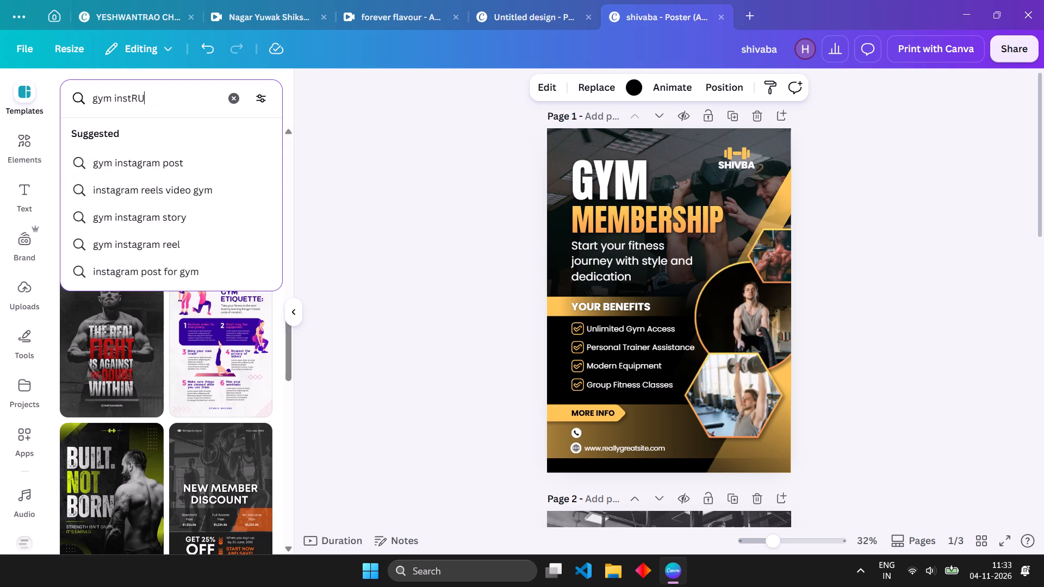
{"action": "key", "text": "BackSpace"}
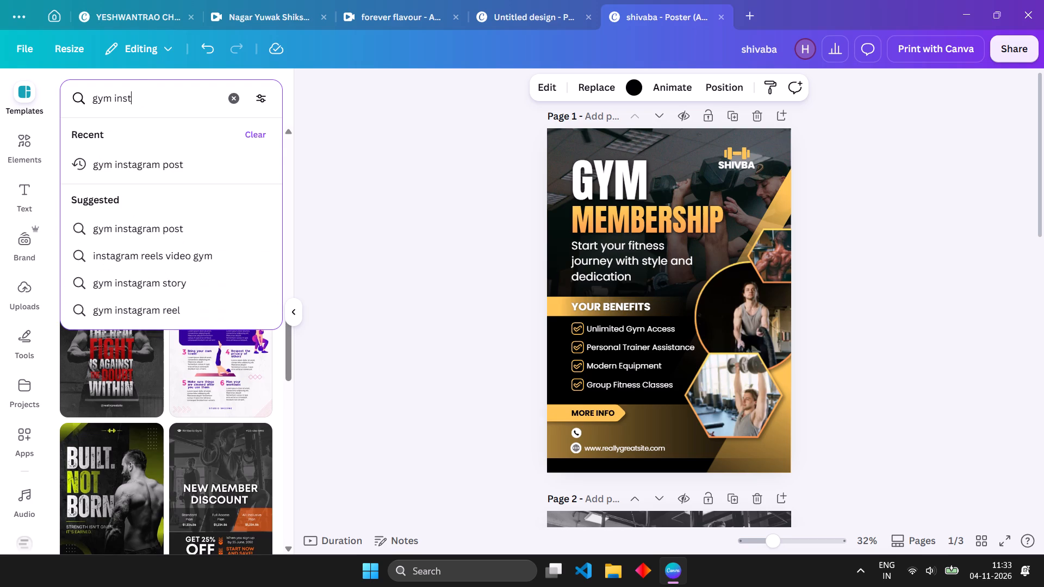
{"action": "type", "text": "ru"}
{"action": "type", "text": "ction"}
{"action": "key", "text": "Return"}
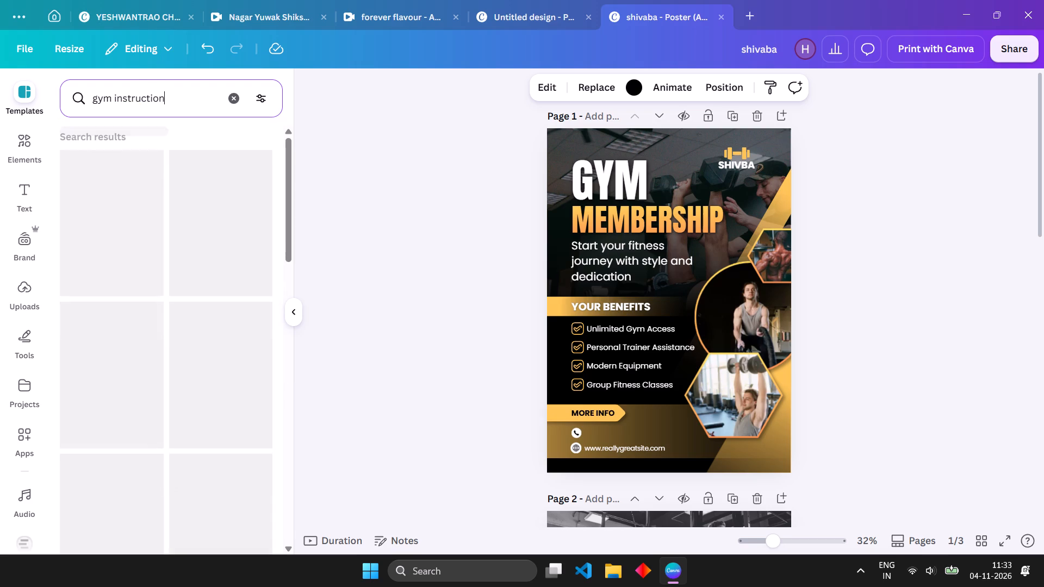
Add the dark GYM RULES template with lime lettering as a new page after page 1.
{"action": "scroll", "coordinate": [148, 242], "scroll_direction": "down", "scroll_amount": 3}
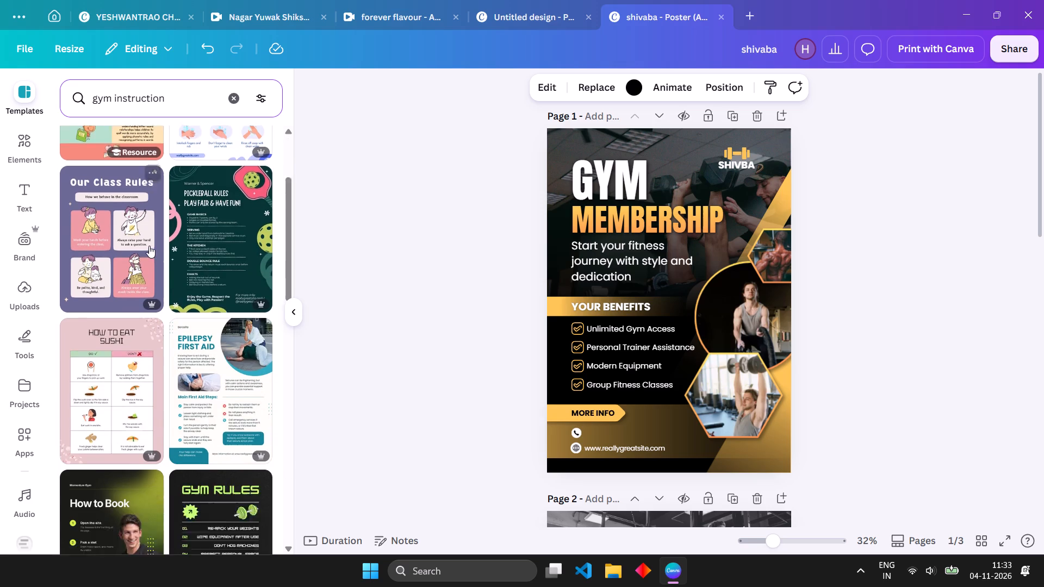
{"action": "scroll", "coordinate": [149, 246], "scroll_direction": "down", "scroll_amount": 3}
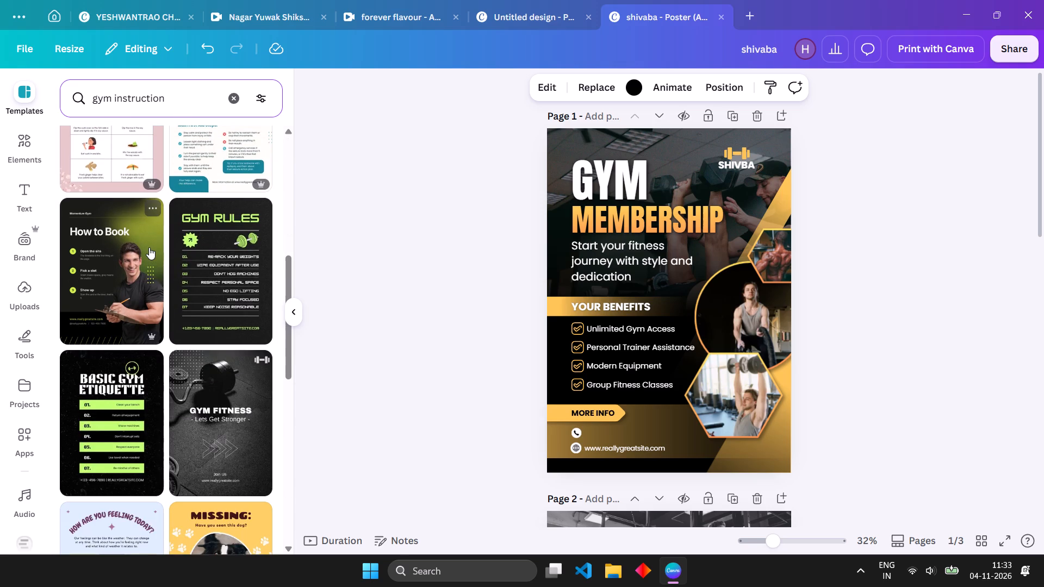
{"action": "scroll", "coordinate": [149, 247], "scroll_direction": "down", "scroll_amount": 1}
{"action": "left_click", "coordinate": [240, 208]}
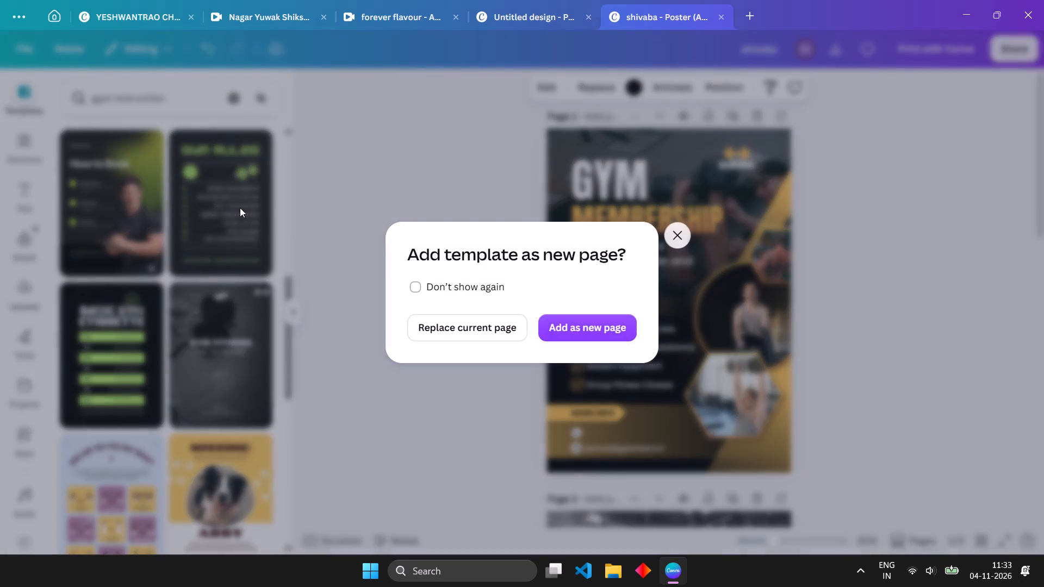
{"action": "left_click", "coordinate": [568, 323]}
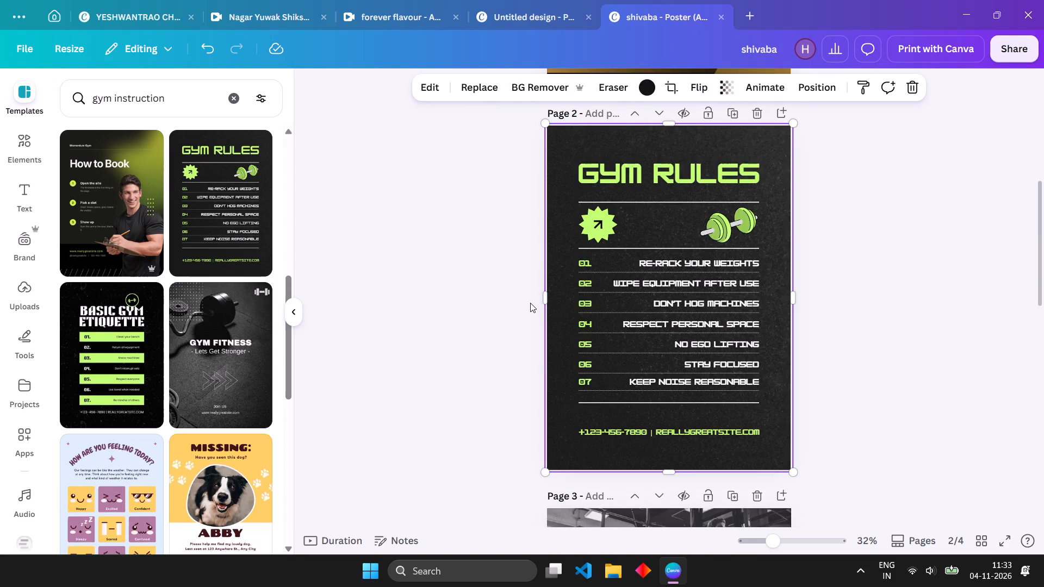
Delete the black-and-white SHIVBA page that follows the GYM RULES page.
{"action": "scroll", "coordinate": [530, 303], "scroll_direction": "down", "scroll_amount": 5}
{"action": "left_click", "coordinate": [759, 160]}
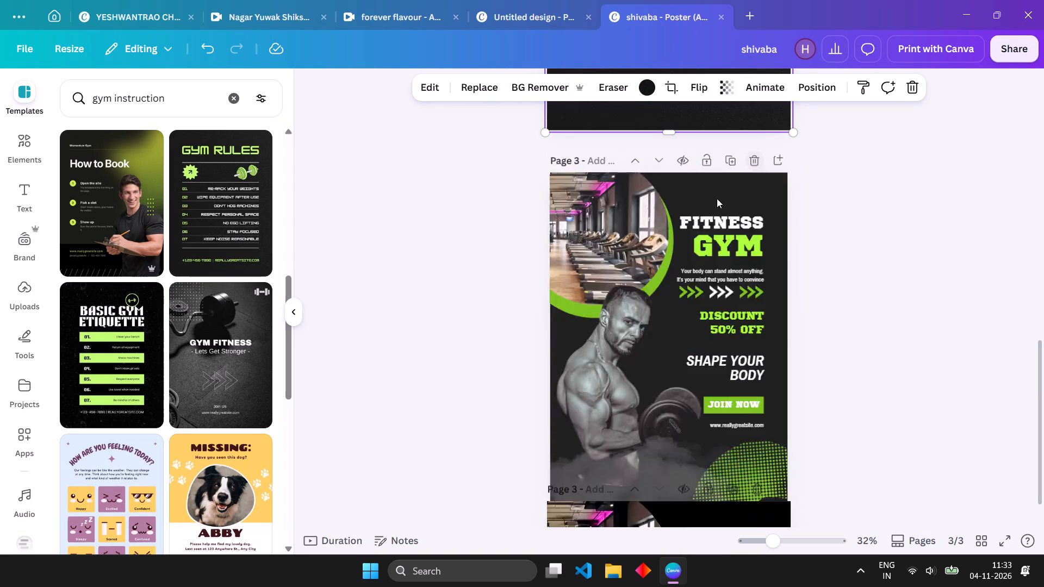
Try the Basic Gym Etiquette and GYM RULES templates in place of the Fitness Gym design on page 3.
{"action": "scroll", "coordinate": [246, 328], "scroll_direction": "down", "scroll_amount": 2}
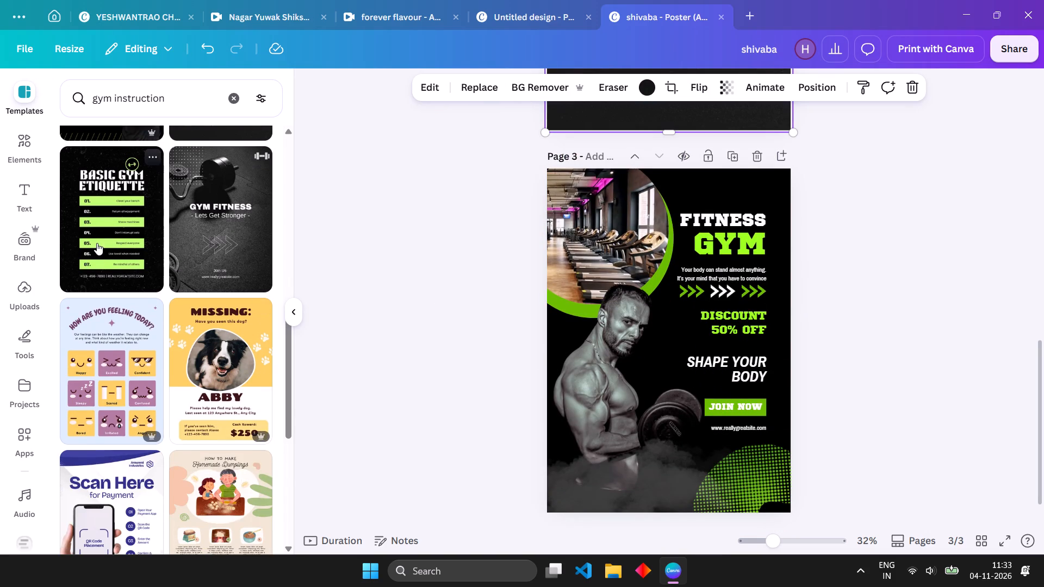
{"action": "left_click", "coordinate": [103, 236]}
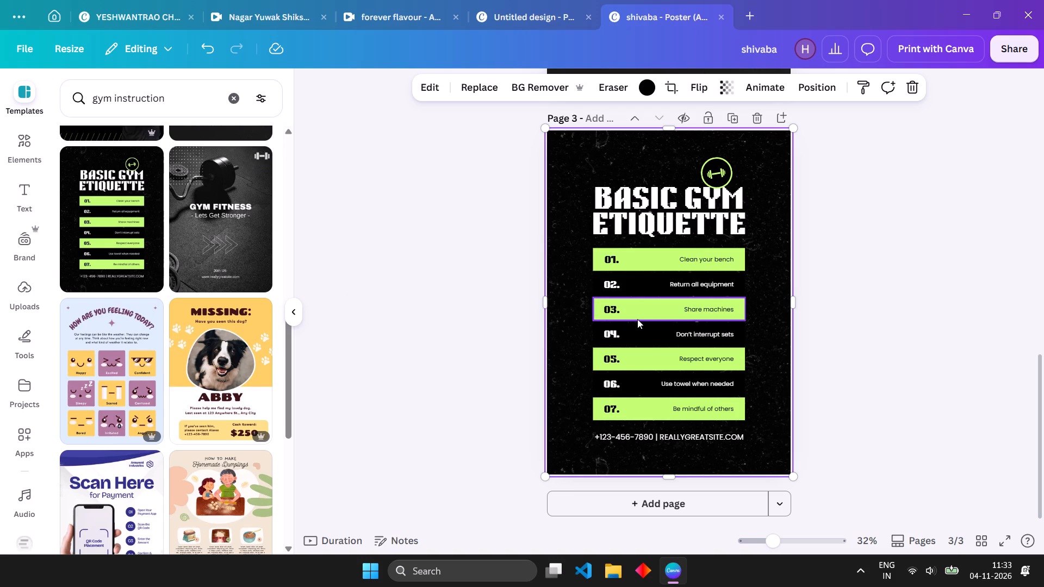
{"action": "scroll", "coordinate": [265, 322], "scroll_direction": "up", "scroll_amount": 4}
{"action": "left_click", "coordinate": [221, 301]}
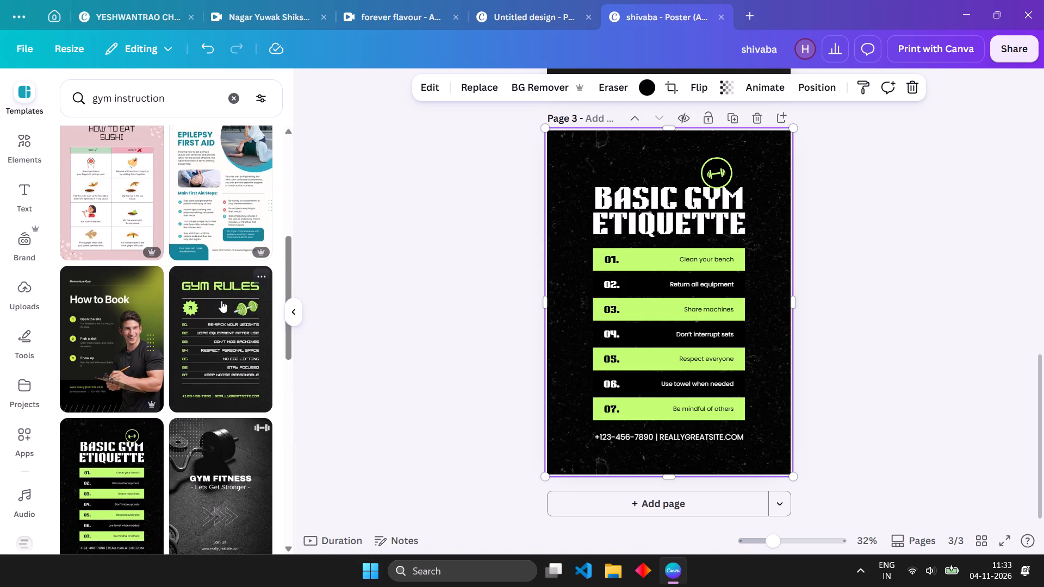
Replace the page 3 design with the black-and-red GYM FITNESS "Stop Dreaming. Start Doing!" template.
{"action": "scroll", "coordinate": [139, 359], "scroll_direction": "down", "scroll_amount": 3}
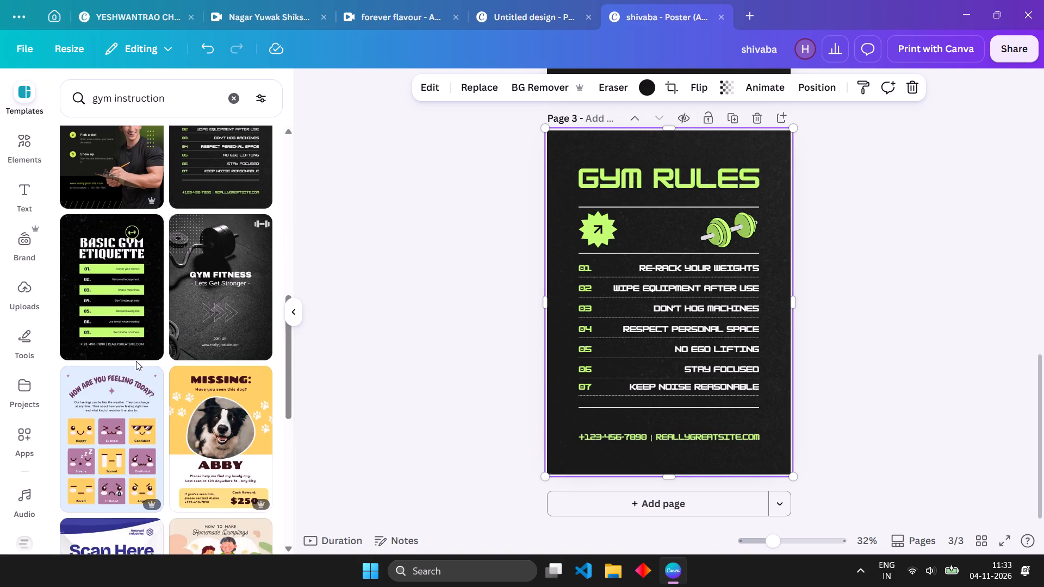
{"action": "scroll", "coordinate": [136, 361], "scroll_direction": "down", "scroll_amount": 7}
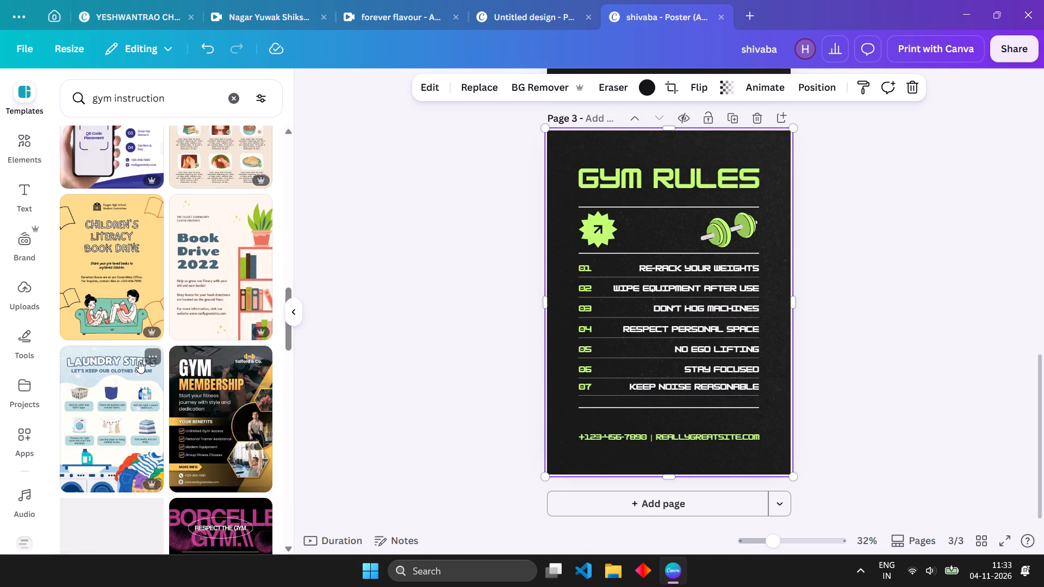
{"action": "scroll", "coordinate": [139, 361], "scroll_direction": "down", "scroll_amount": 6}
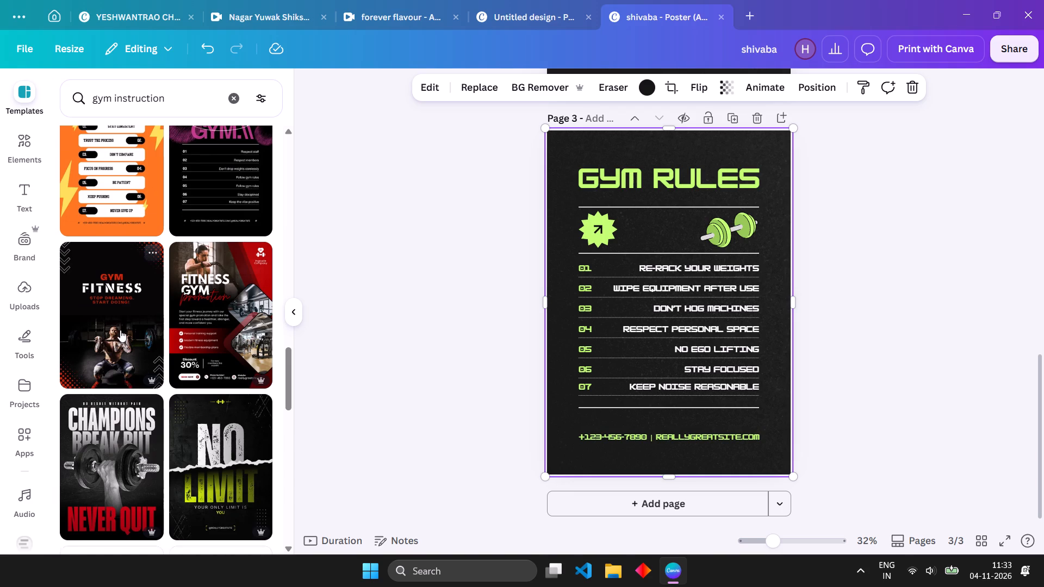
{"action": "left_click", "coordinate": [120, 330]}
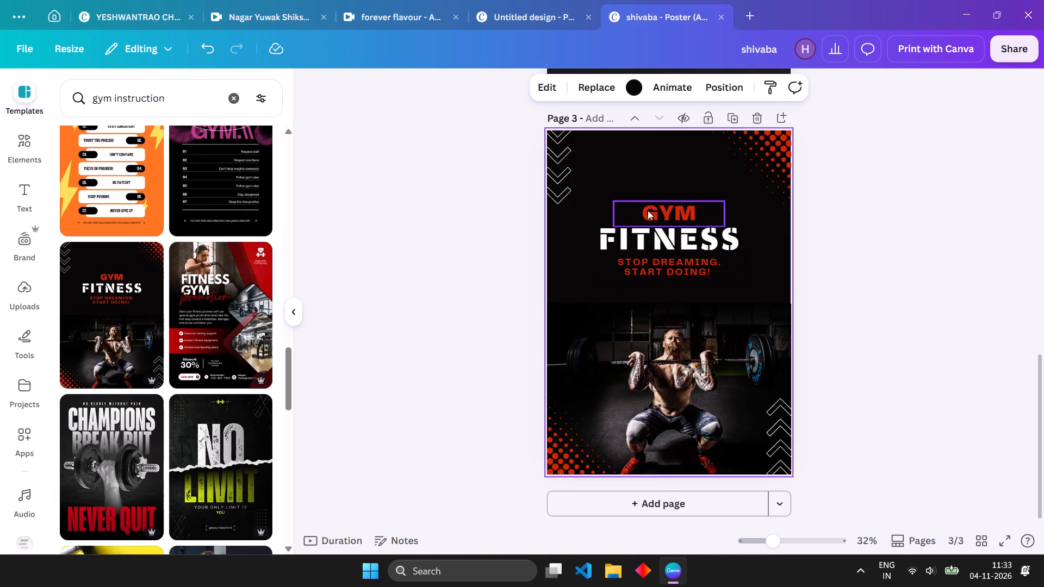
Move the GYM and FITNESS headings and the "Stop Dreaming. Start Doing!" tagline into a stack at the upper left of page 3.
{"action": "left_click_drag", "start_coordinate": [648, 210], "coordinate": [600, 141]}
{"action": "left_click_drag", "start_coordinate": [653, 233], "coordinate": [629, 194]}
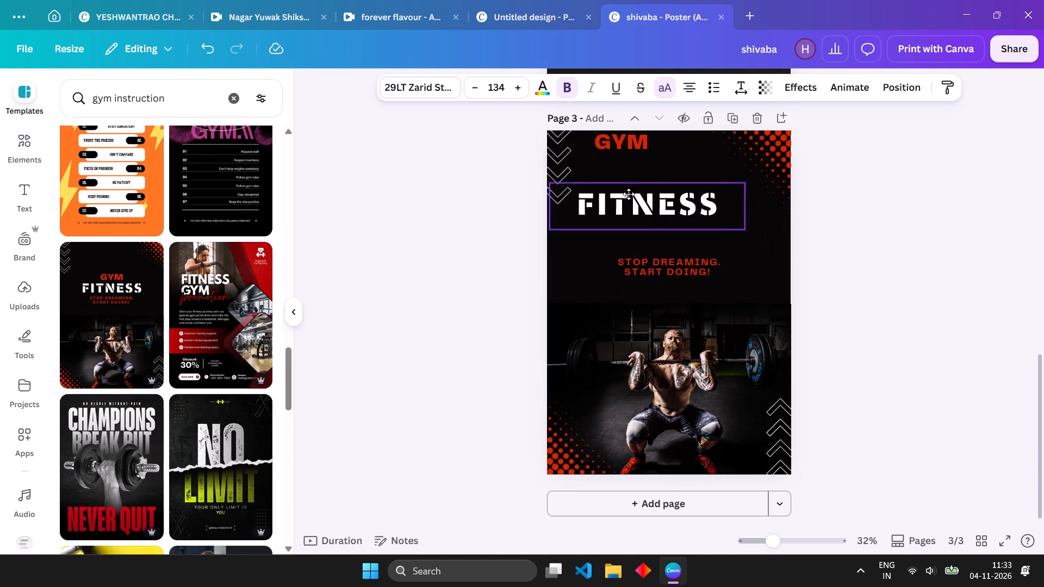
{"action": "left_click_drag", "start_coordinate": [629, 194], "coordinate": [612, 164]}
{"action": "left_click_drag", "start_coordinate": [612, 171], "coordinate": [613, 171]}
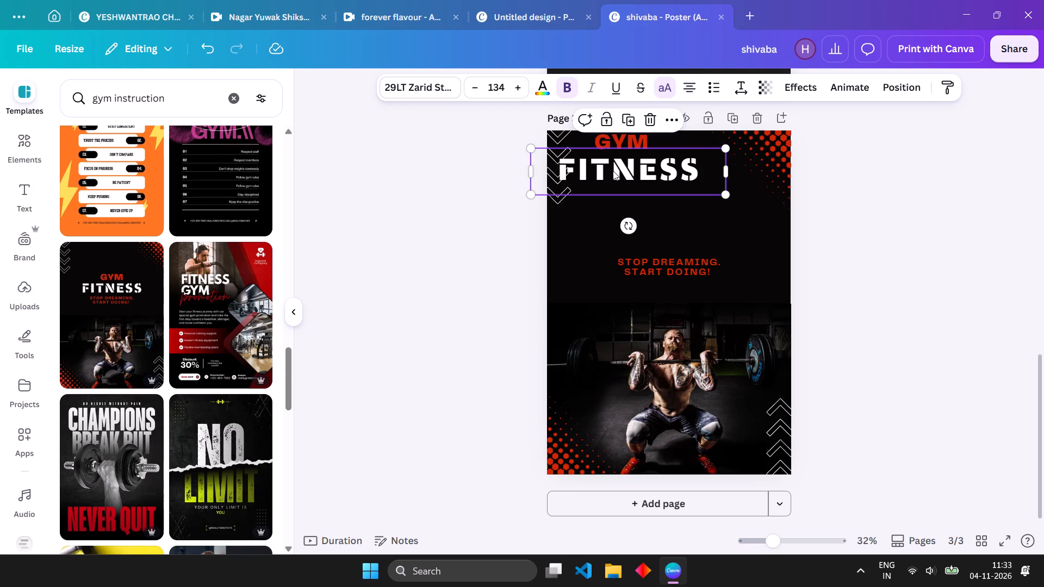
{"action": "left_click_drag", "start_coordinate": [613, 171], "coordinate": [613, 165]}
{"action": "left_click_drag", "start_coordinate": [656, 260], "coordinate": [625, 188]}
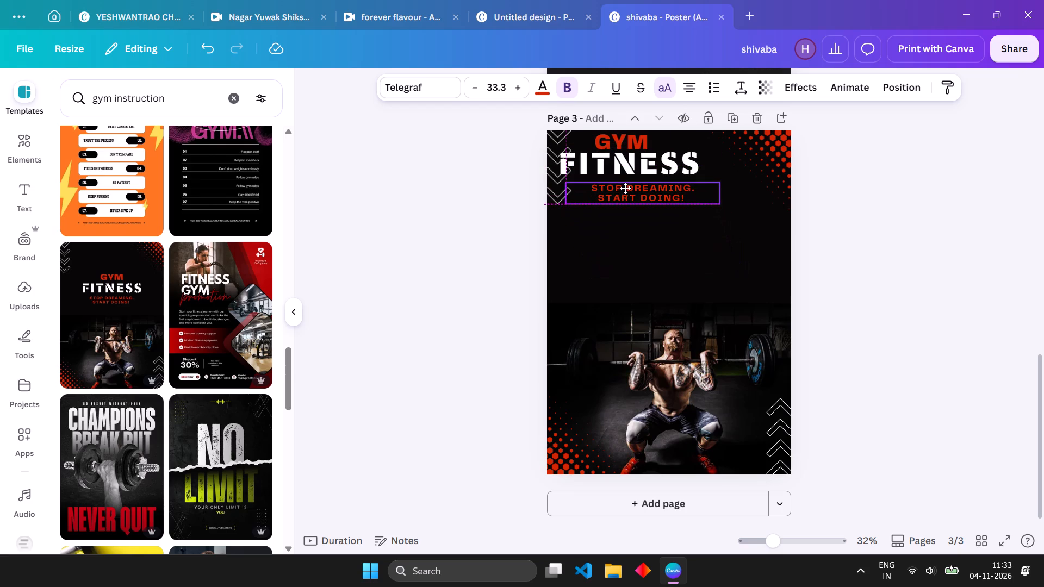
{"action": "left_click_drag", "start_coordinate": [625, 188], "coordinate": [624, 183]}
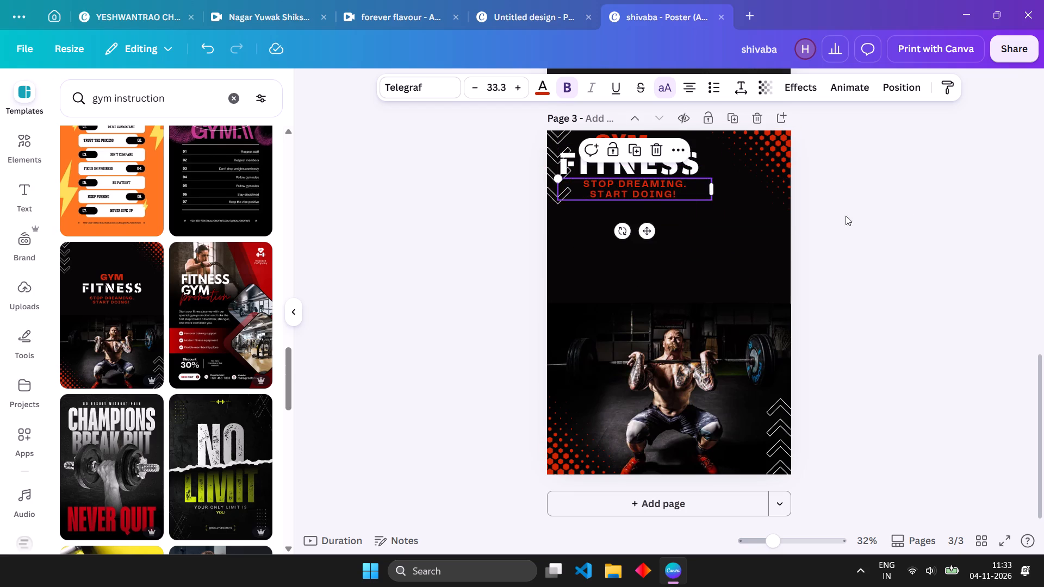
{"action": "left_click", "coordinate": [905, 213]}
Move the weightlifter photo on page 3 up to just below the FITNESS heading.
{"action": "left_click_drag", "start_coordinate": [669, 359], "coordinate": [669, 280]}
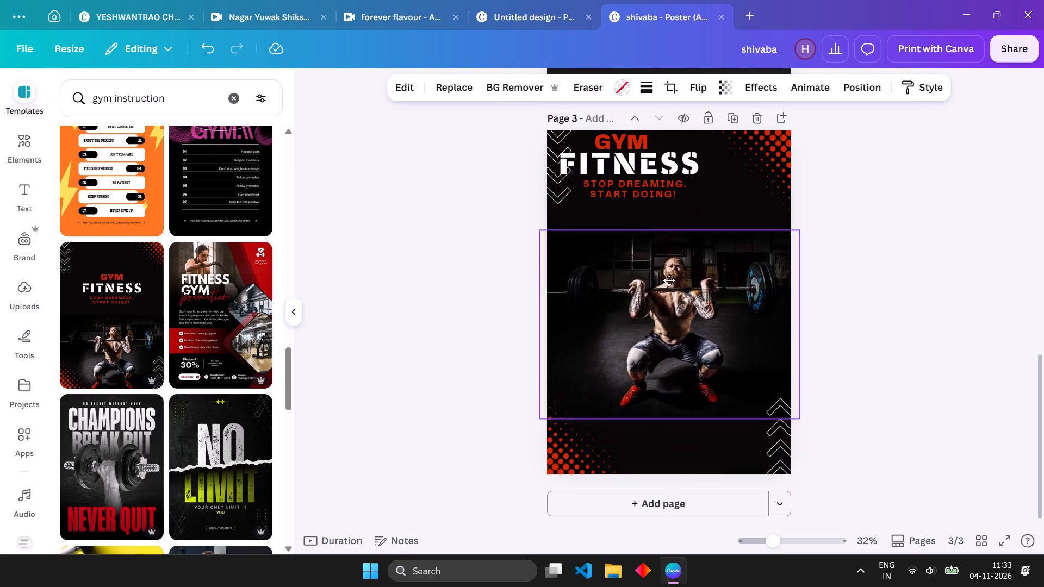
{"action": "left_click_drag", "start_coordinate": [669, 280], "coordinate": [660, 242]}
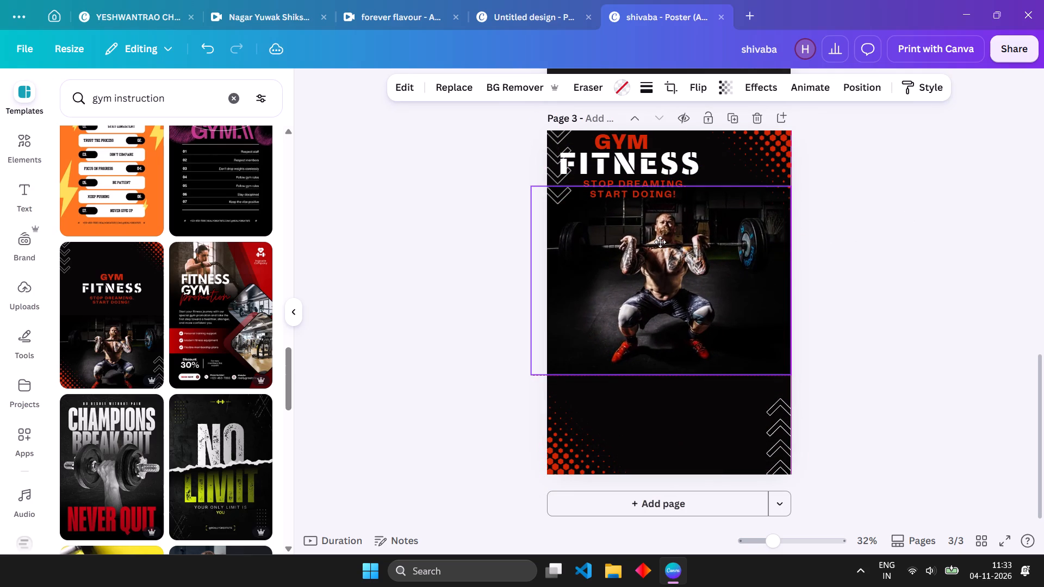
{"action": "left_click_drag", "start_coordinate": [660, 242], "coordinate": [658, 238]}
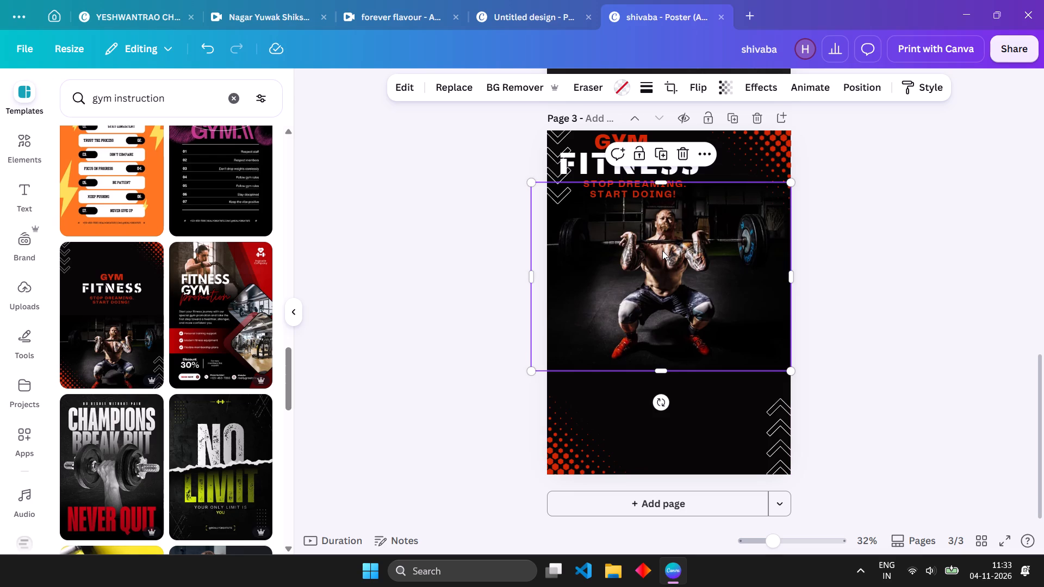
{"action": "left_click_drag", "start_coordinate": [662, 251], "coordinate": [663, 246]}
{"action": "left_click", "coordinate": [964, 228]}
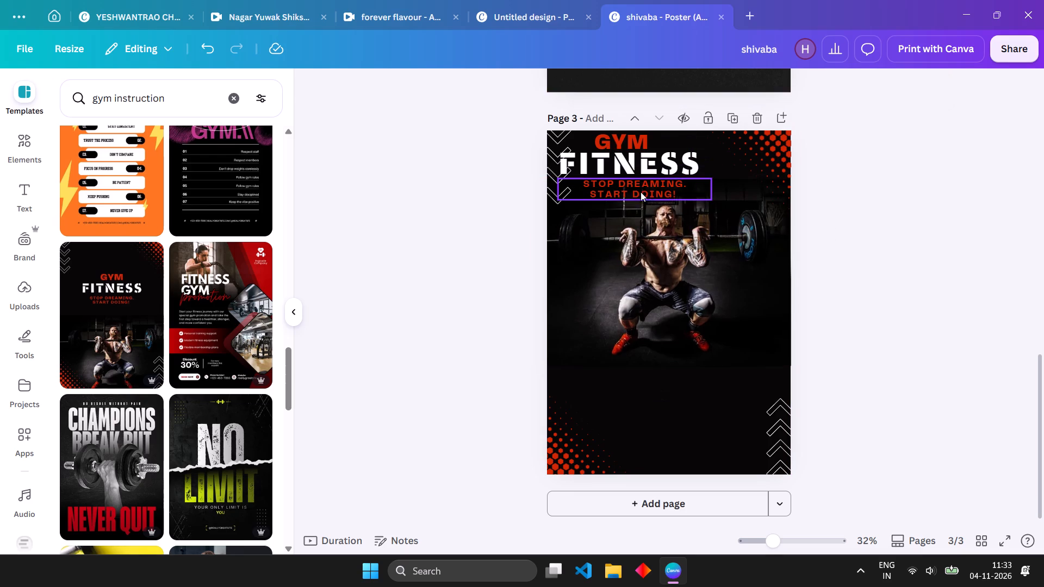
Move the "Stop Dreaming. Start Doing!" tagline to the bottom of page 3, slightly right of centre.
{"action": "left_click_drag", "start_coordinate": [638, 189], "coordinate": [697, 453]}
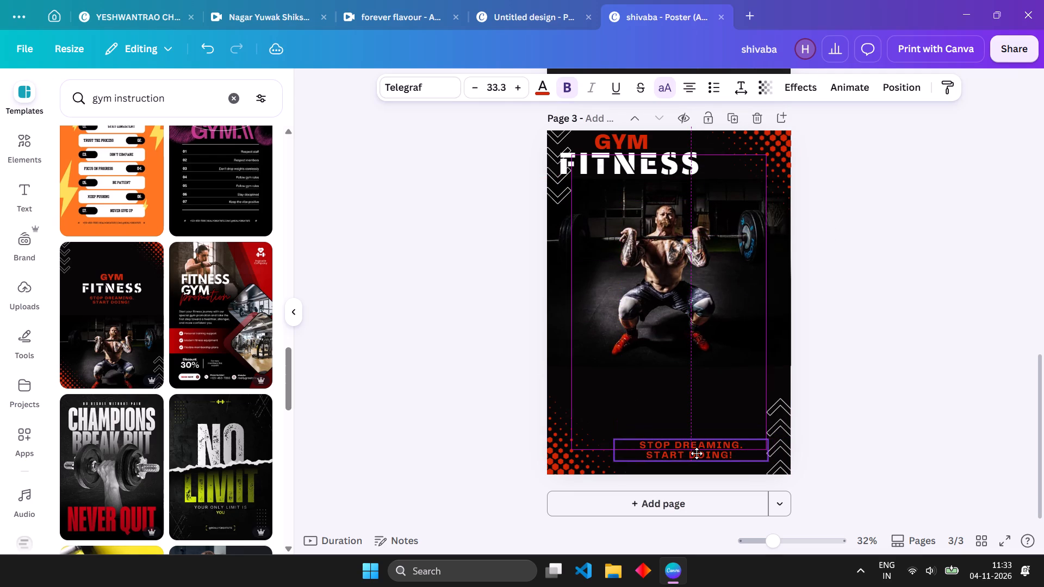
{"action": "left_click_drag", "start_coordinate": [697, 453], "coordinate": [695, 456]}
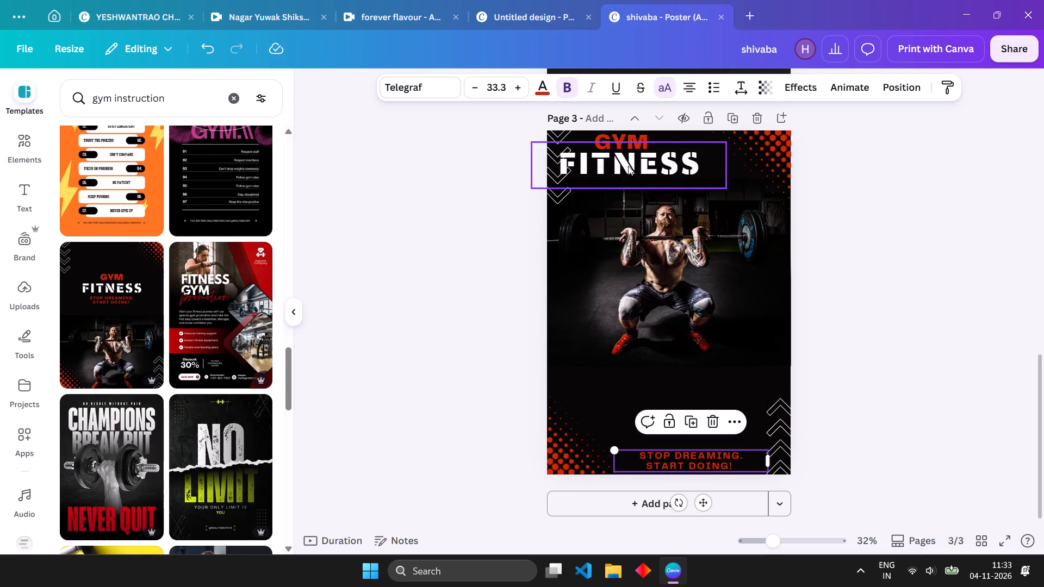
{"action": "left_click", "coordinate": [619, 145]}
{"action": "left_click", "coordinate": [618, 140]}
{"action": "left_click", "coordinate": [629, 171]}
{"action": "left_click", "coordinate": [930, 167]}
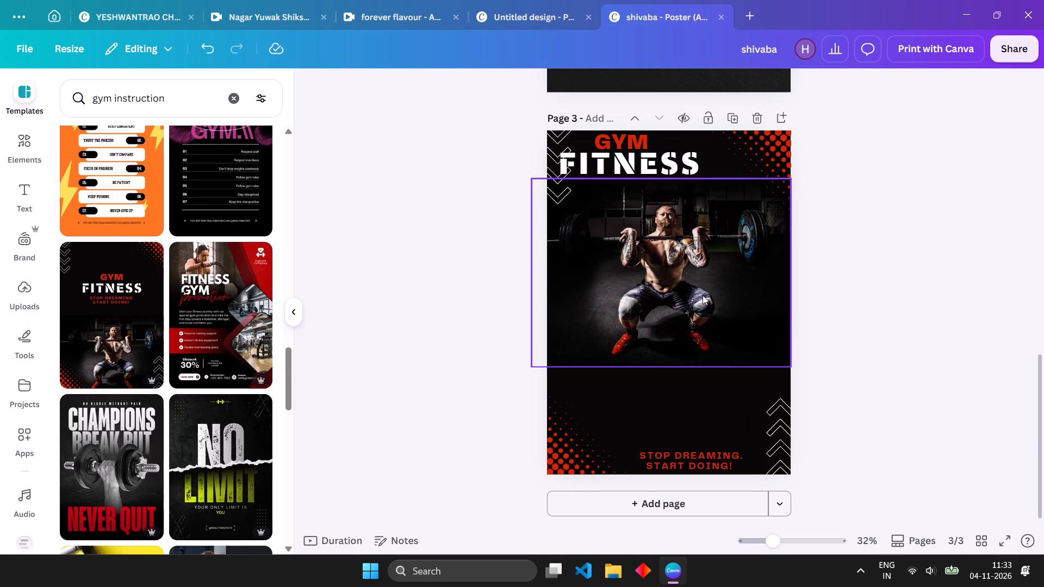
Move the weightlifter photo down to the bottom of page 3, shifted toward the right edge.
{"action": "left_click_drag", "start_coordinate": [691, 291], "coordinate": [689, 264]}
{"action": "left_click_drag", "start_coordinate": [688, 259], "coordinate": [698, 366]}
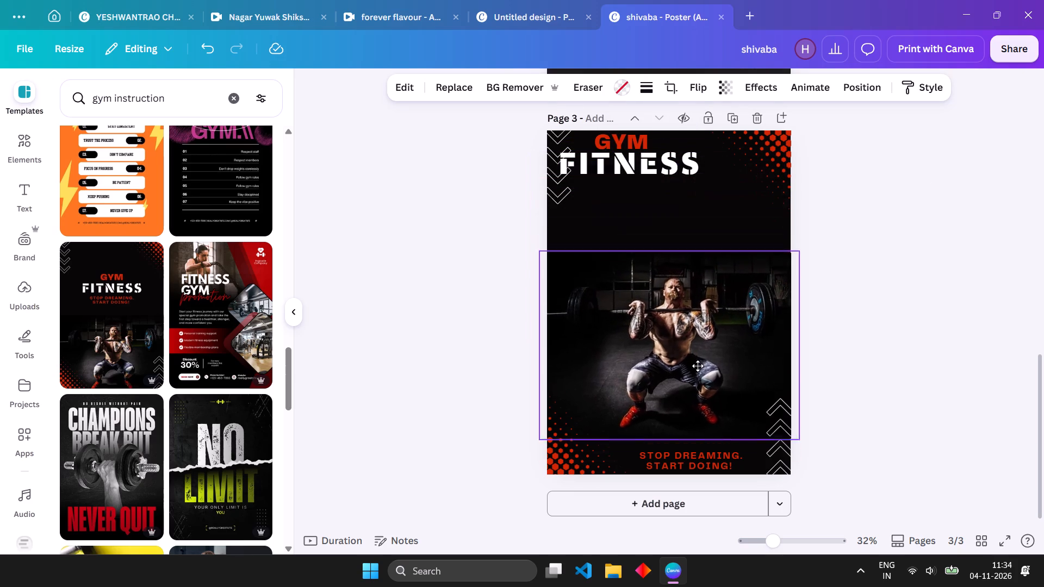
{"action": "left_click_drag", "start_coordinate": [698, 366], "coordinate": [694, 404]}
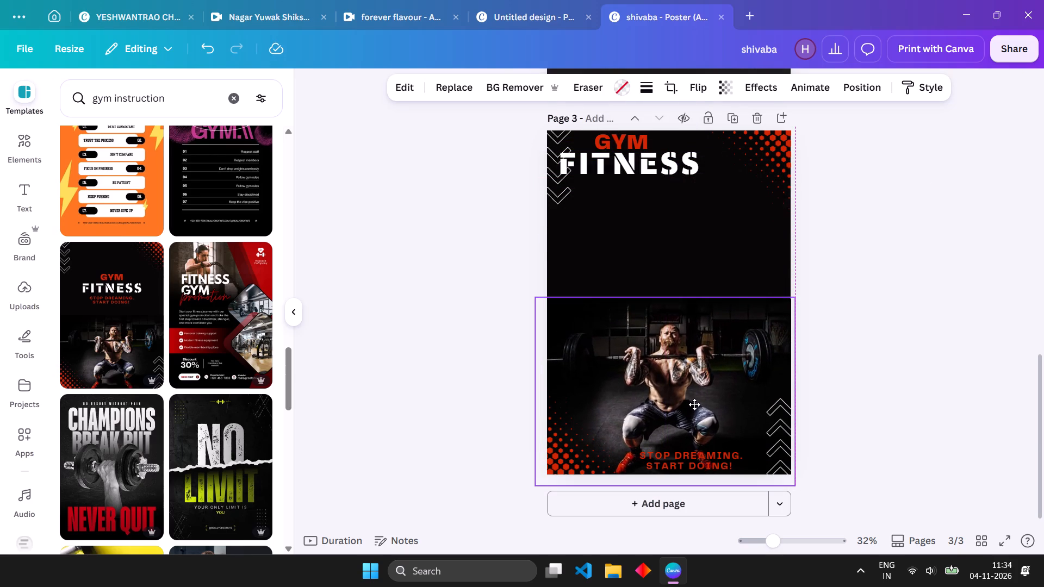
{"action": "left_click_drag", "start_coordinate": [694, 404], "coordinate": [695, 404]}
{"action": "left_click", "coordinate": [1001, 321]}
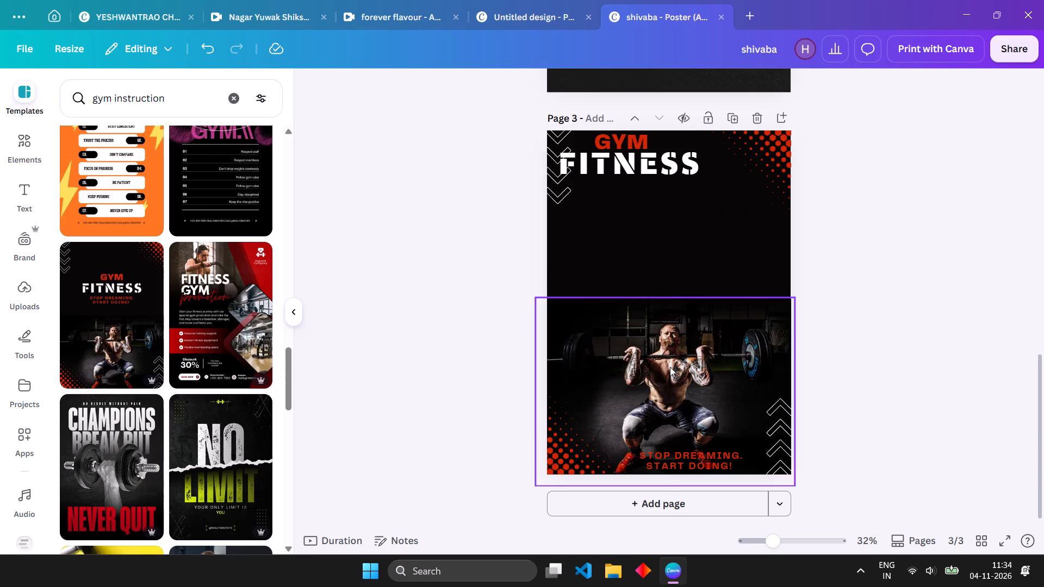
{"action": "left_click_drag", "start_coordinate": [670, 367], "coordinate": [687, 361]}
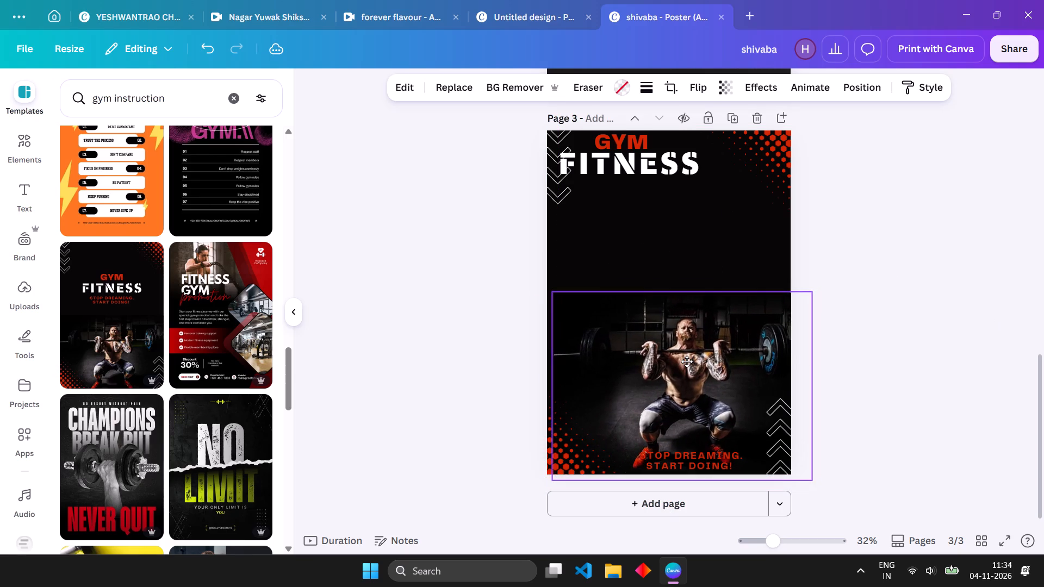
{"action": "left_click_drag", "start_coordinate": [687, 361], "coordinate": [691, 361]}
{"action": "left_click", "coordinate": [972, 315]}
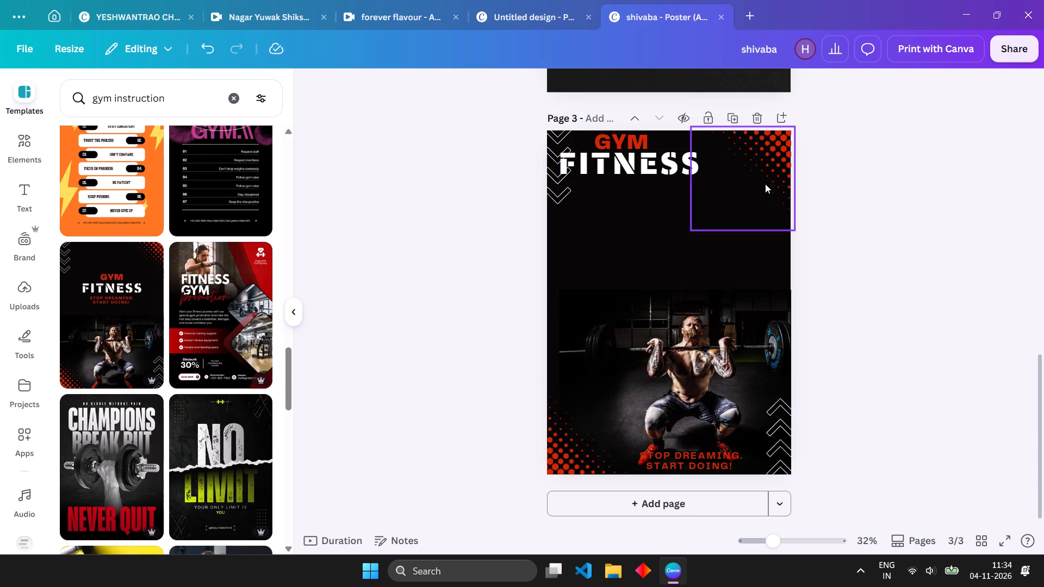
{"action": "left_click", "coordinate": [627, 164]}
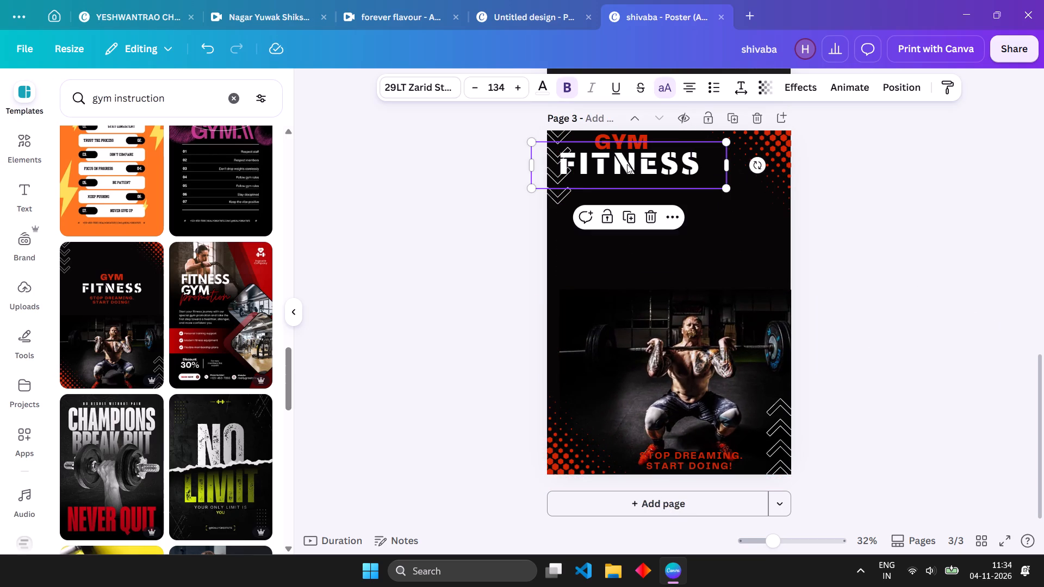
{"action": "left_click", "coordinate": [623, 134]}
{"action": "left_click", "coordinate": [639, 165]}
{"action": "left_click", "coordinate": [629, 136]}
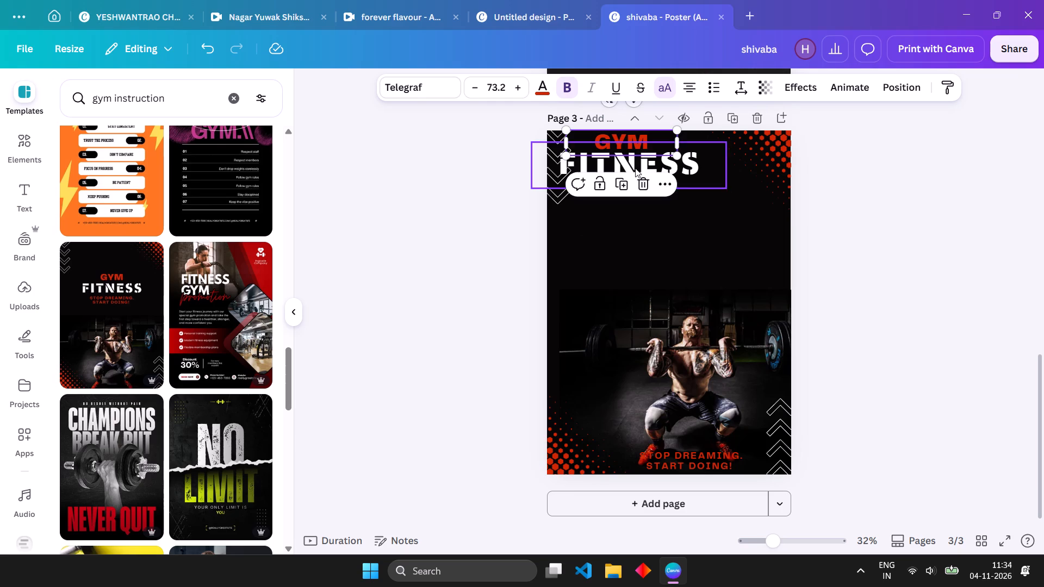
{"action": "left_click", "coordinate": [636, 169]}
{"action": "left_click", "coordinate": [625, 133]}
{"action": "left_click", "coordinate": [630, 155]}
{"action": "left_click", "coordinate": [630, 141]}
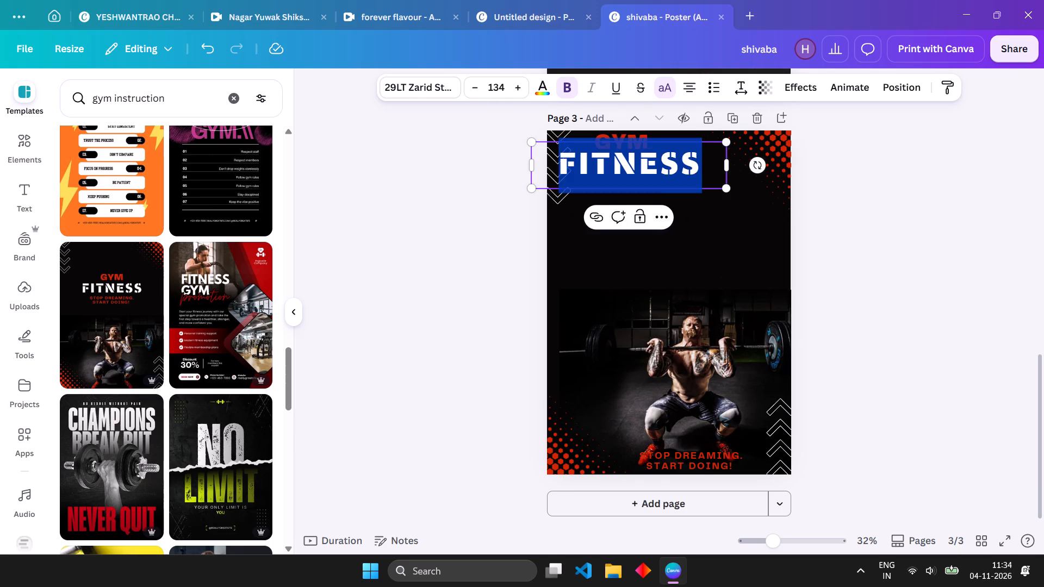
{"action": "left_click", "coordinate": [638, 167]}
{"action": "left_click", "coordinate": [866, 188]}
Duplicate the FITNESS heading on page 3 and place the copy directly below the original.
{"action": "left_click", "coordinate": [653, 169]}
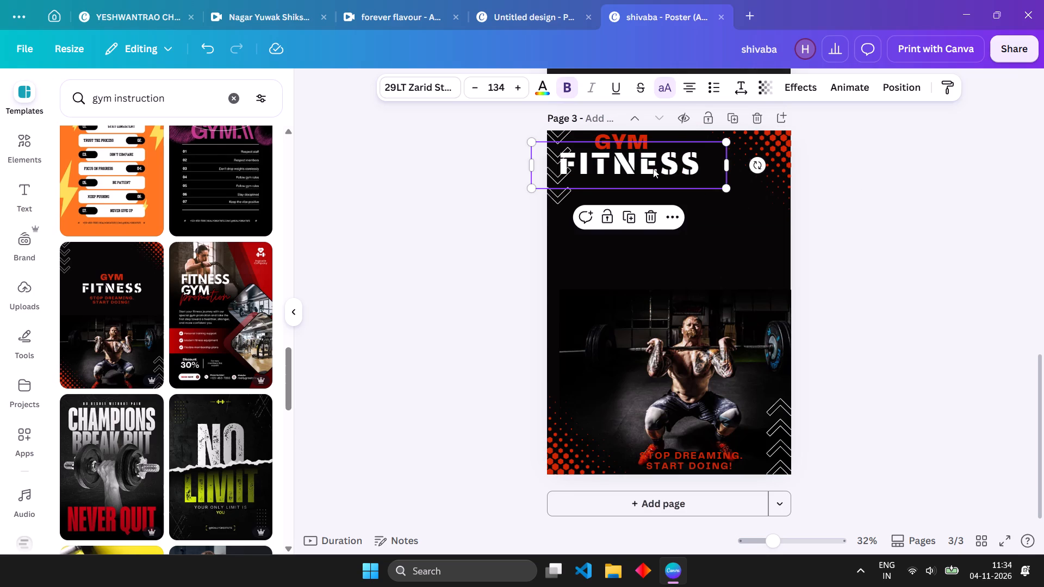
{"action": "right_click", "coordinate": [653, 168]}
{"action": "left_click", "coordinate": [715, 249]}
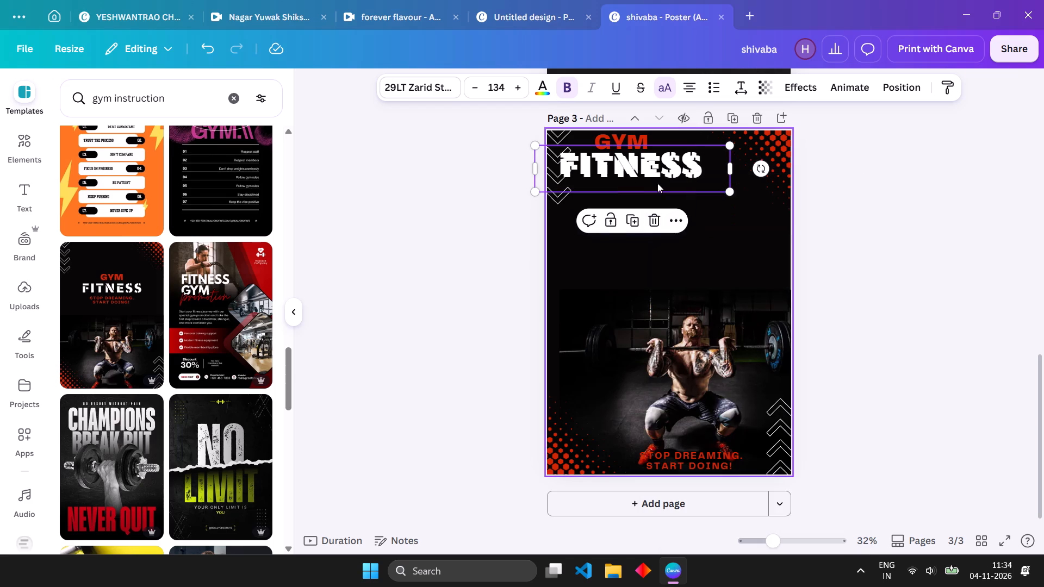
{"action": "left_click_drag", "start_coordinate": [647, 165], "coordinate": [650, 204]}
Reduce the font size of the copied FITNESS heading on page 3 to 101.
{"action": "left_click", "coordinate": [699, 205]}
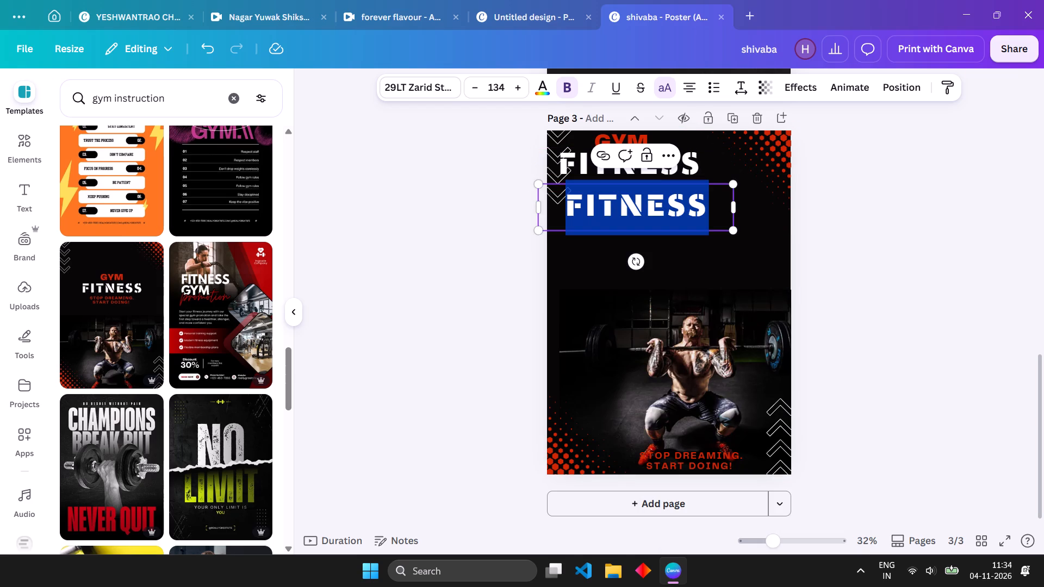
{"action": "left_click", "coordinate": [480, 86]}
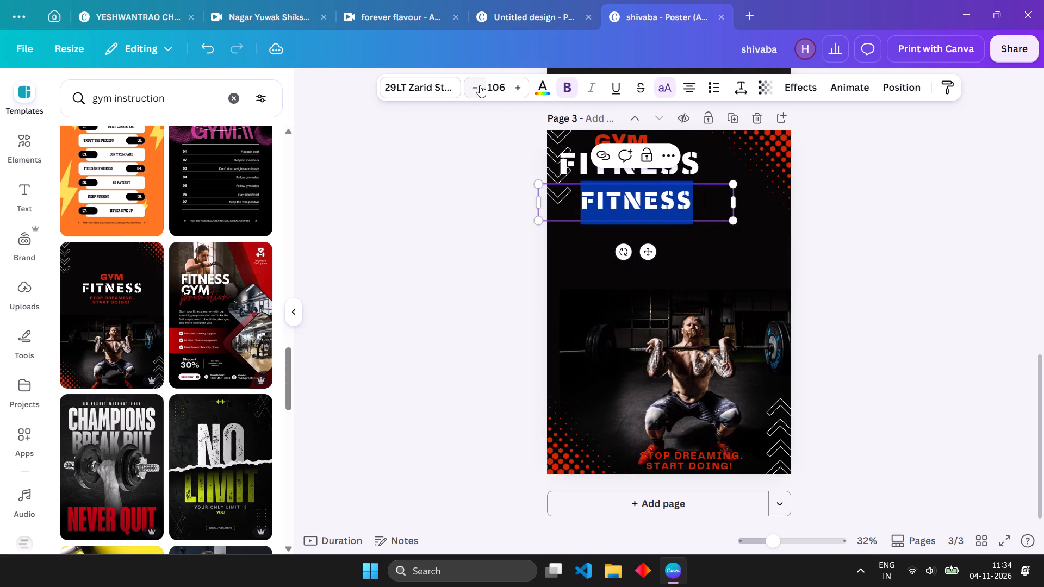
Add the black and purple "Respect the Gym" rules template as a new page after page 3.
{"action": "scroll", "coordinate": [152, 235], "scroll_direction": "up", "scroll_amount": 2}
{"action": "left_click", "coordinate": [214, 283]}
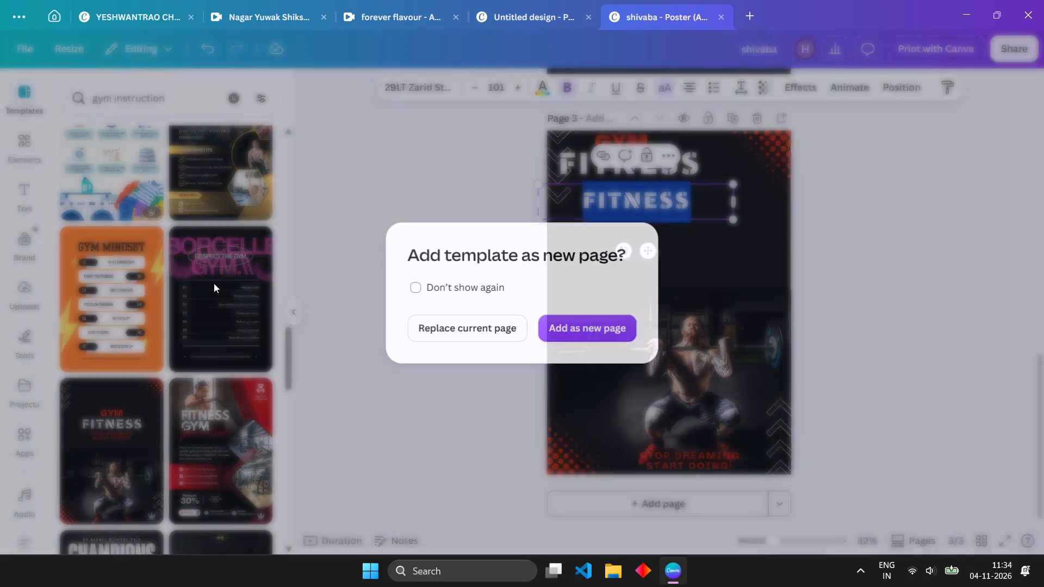
{"action": "left_click", "coordinate": [612, 325]}
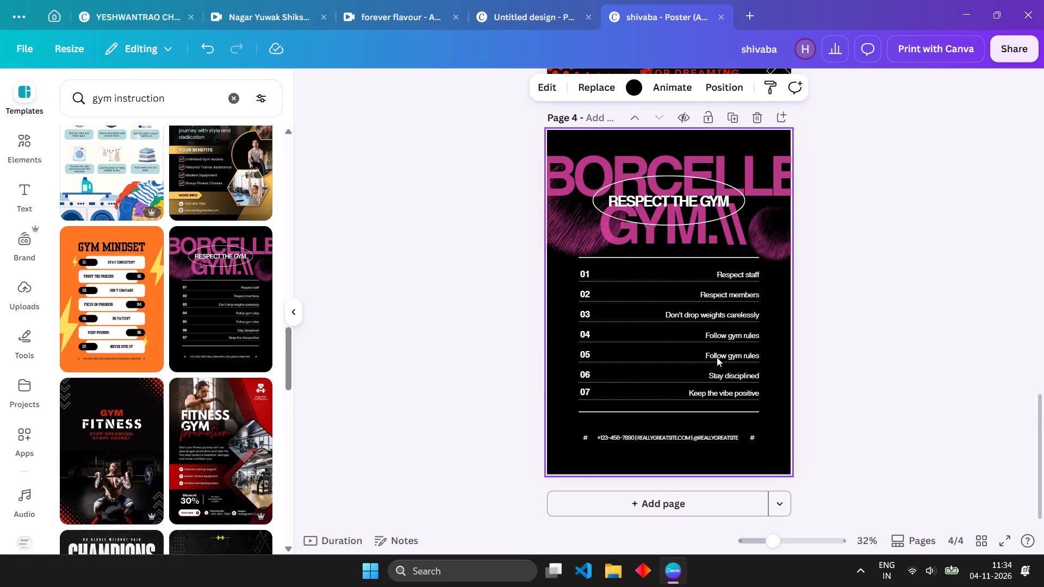
Replace the design on page 4 with the orange GYM MINDSET template.
{"action": "scroll", "coordinate": [287, 363], "scroll_direction": "up", "scroll_amount": 2}
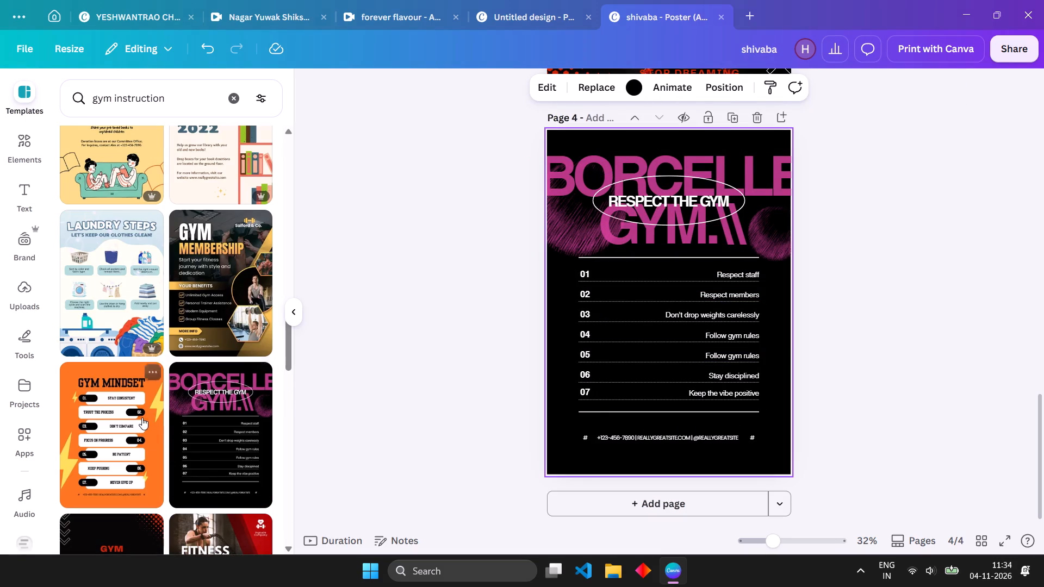
{"action": "left_click", "coordinate": [133, 413]}
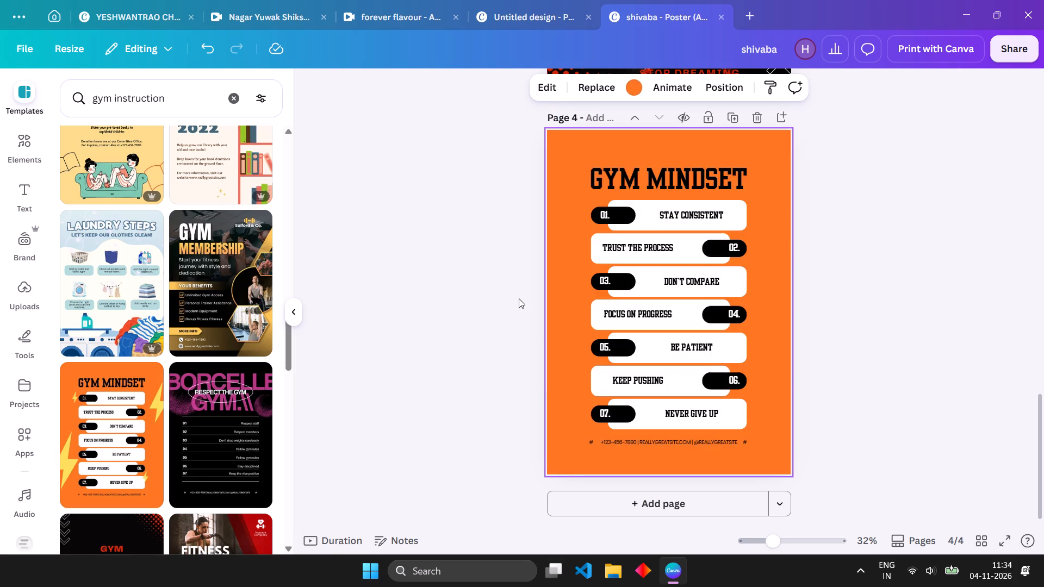
Browse the "gym instruction" templates for another gym rules layout.
{"action": "scroll", "coordinate": [212, 289], "scroll_direction": "up", "scroll_amount": 4}
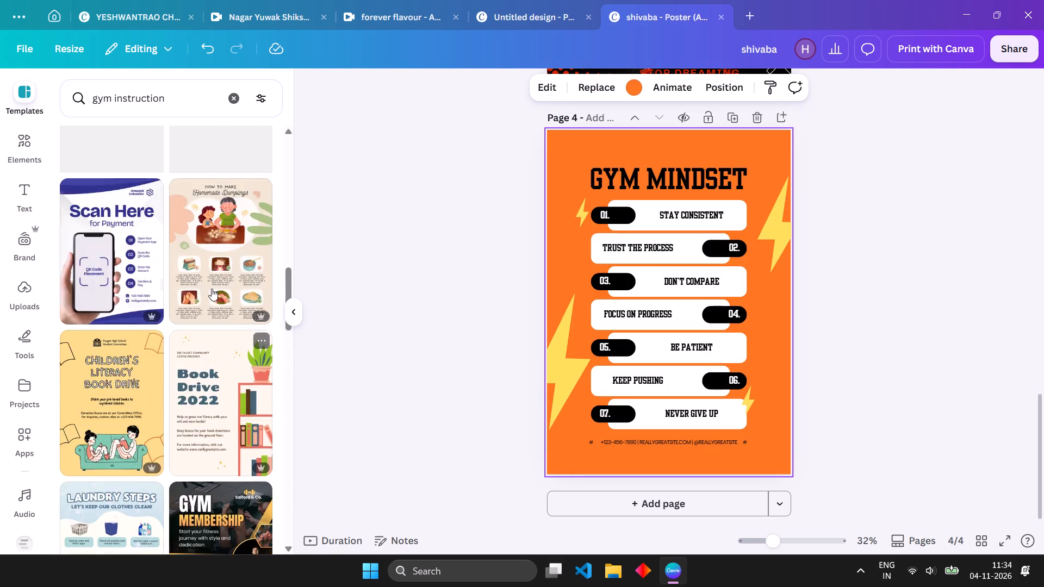
{"action": "scroll", "coordinate": [212, 289], "scroll_direction": "up", "scroll_amount": 4}
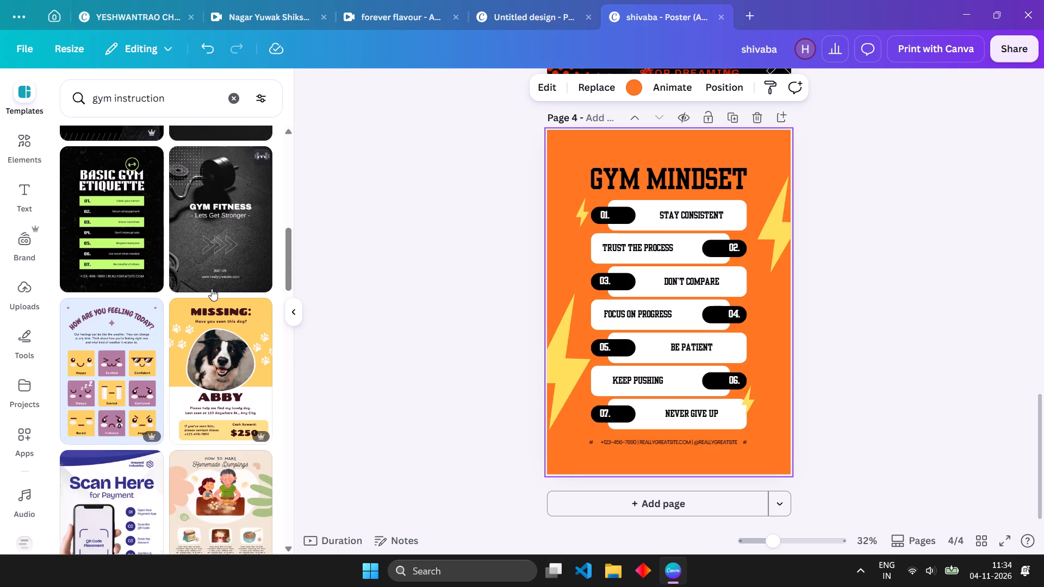
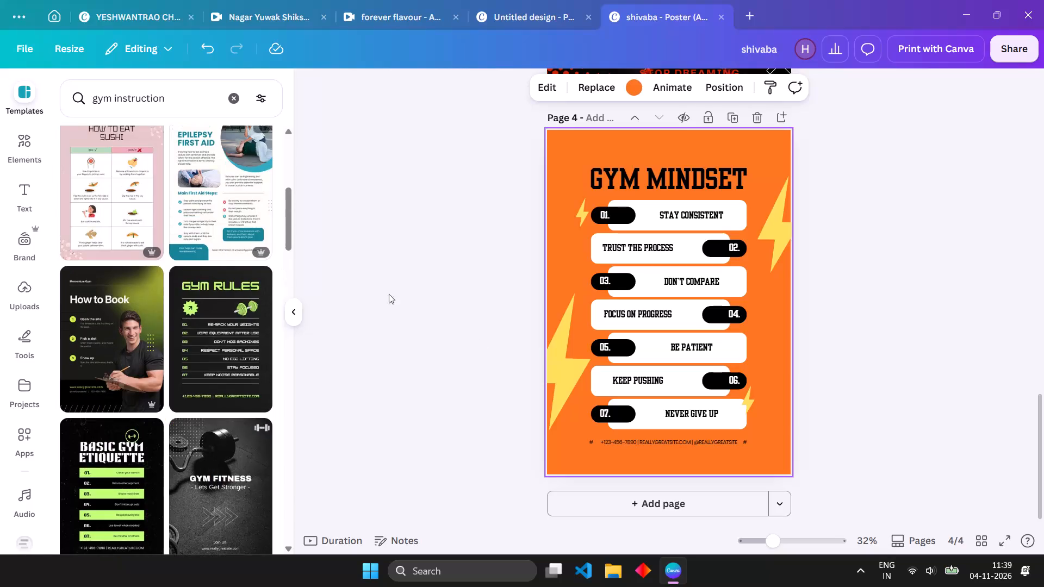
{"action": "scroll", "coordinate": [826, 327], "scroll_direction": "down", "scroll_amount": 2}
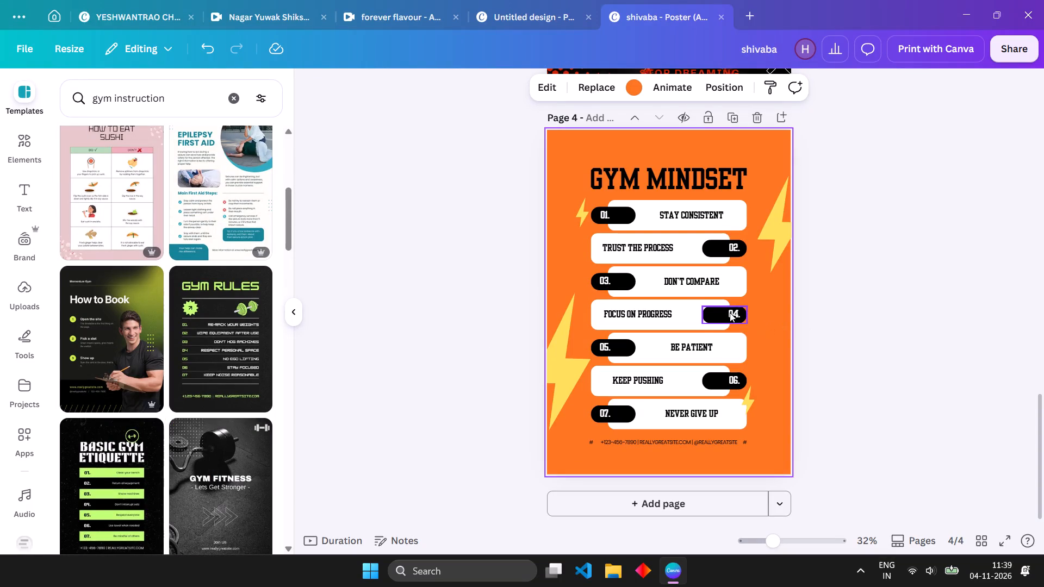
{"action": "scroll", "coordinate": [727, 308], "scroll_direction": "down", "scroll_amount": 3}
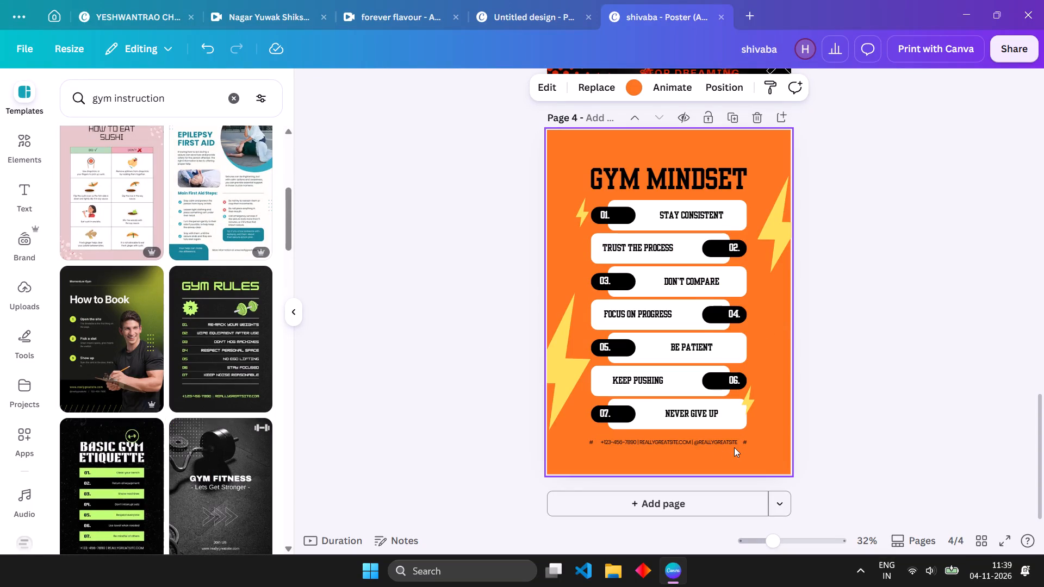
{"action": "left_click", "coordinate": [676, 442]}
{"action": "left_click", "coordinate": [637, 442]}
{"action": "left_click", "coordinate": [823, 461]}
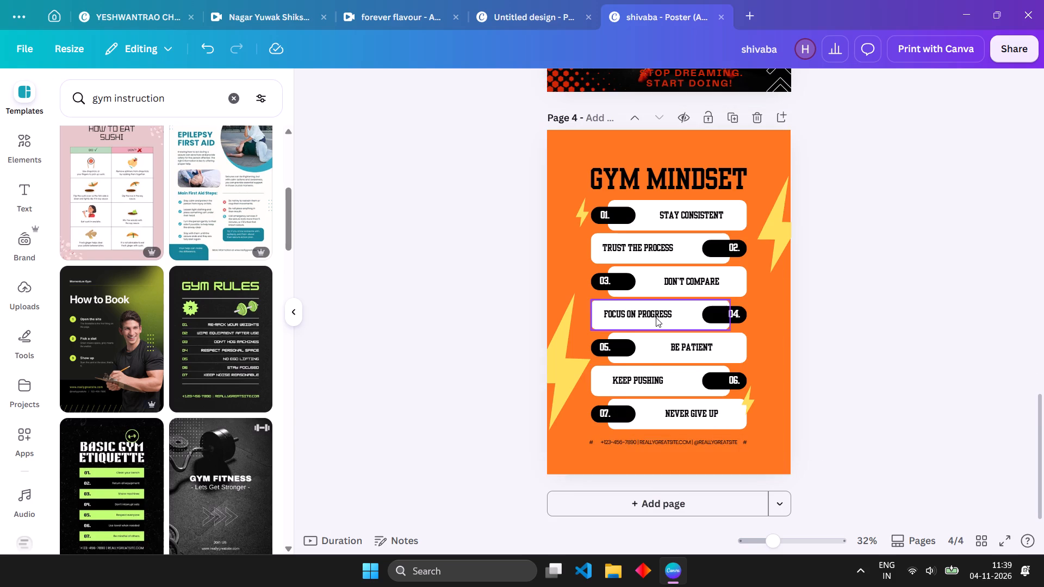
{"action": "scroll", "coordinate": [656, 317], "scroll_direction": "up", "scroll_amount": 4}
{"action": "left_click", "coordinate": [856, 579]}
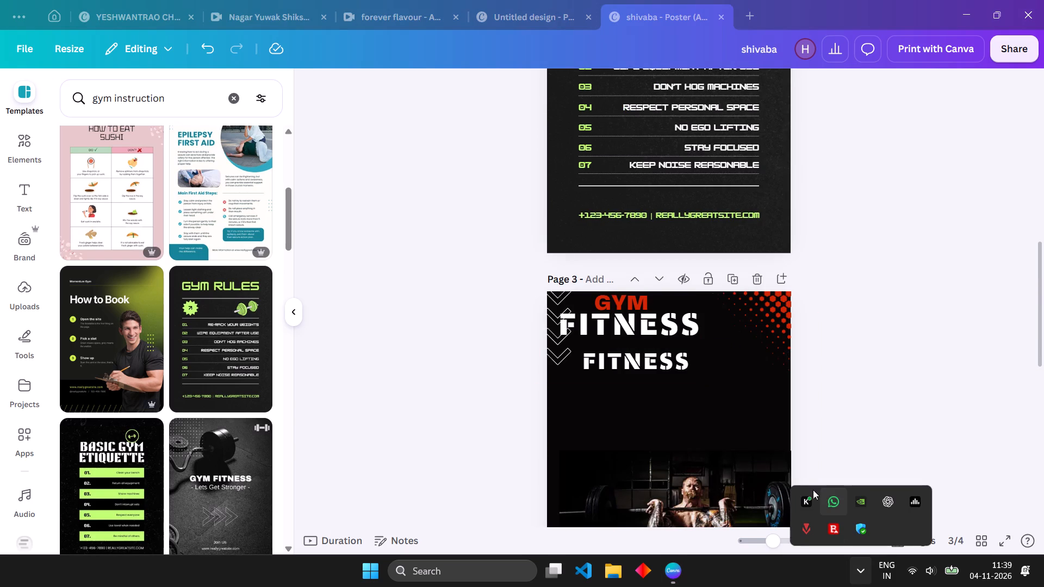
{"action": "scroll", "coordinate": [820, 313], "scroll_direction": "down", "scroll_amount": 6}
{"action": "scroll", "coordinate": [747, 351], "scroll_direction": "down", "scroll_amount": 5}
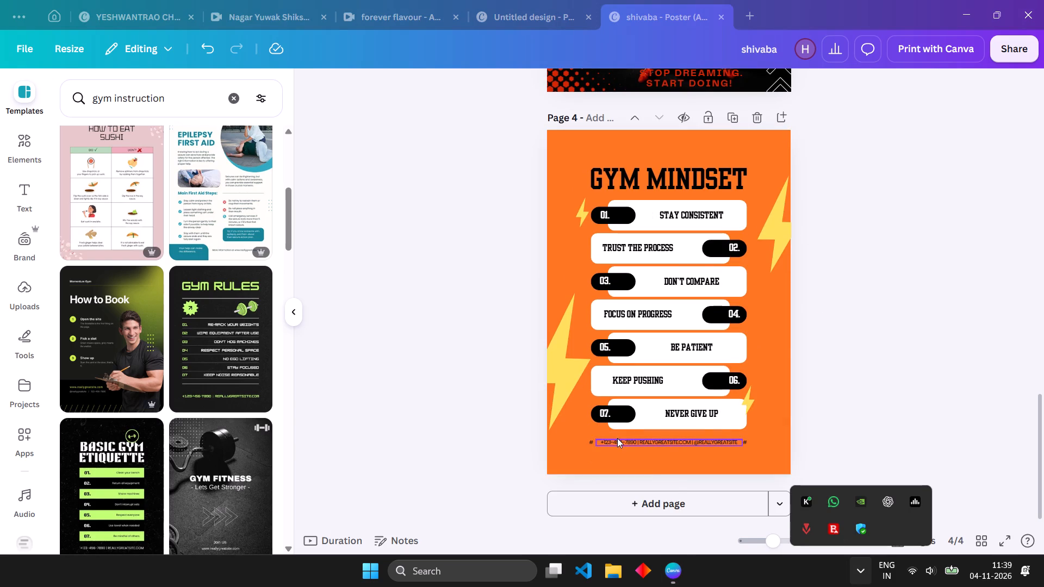
Replace the placeholder phone number in the contact line of the GYM MINDSET page with the gym's phone number.
{"action": "left_click", "coordinate": [617, 438]}
{"action": "left_click", "coordinate": [636, 442]}
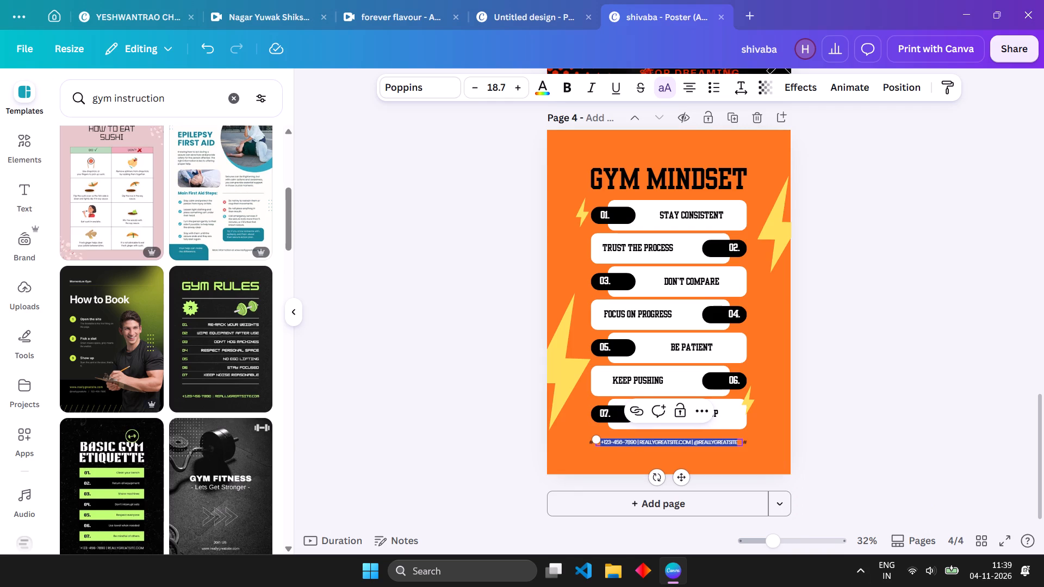
{"action": "left_click", "coordinate": [636, 441]}
{"action": "left_click", "coordinate": [636, 441]}
{"action": "left_click_drag", "start_coordinate": [636, 441], "coordinate": [606, 442]}
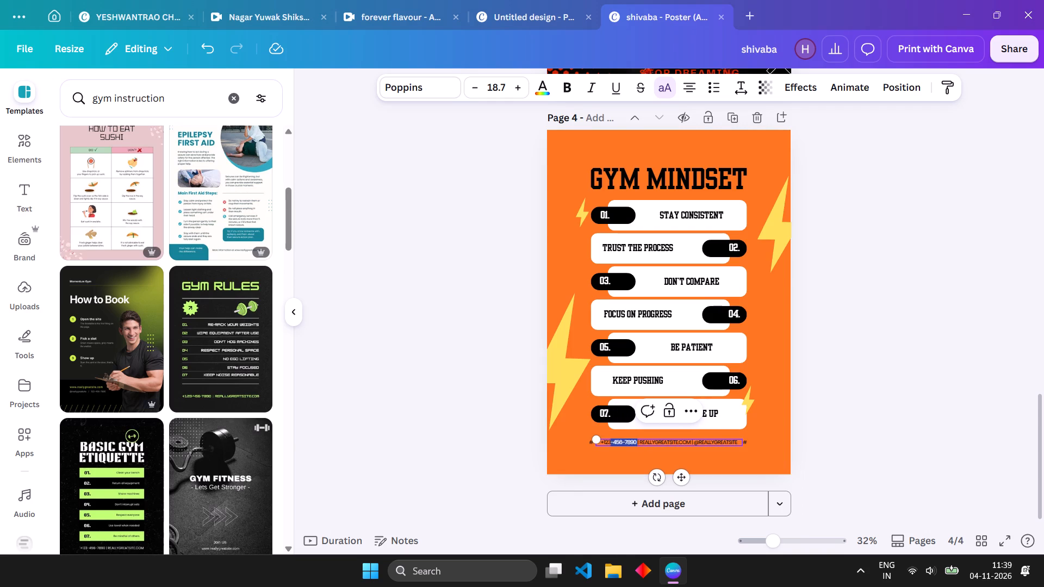
{"action": "left_click_drag", "start_coordinate": [606, 442], "coordinate": [601, 442]}
{"action": "key", "text": "BackSpace"}
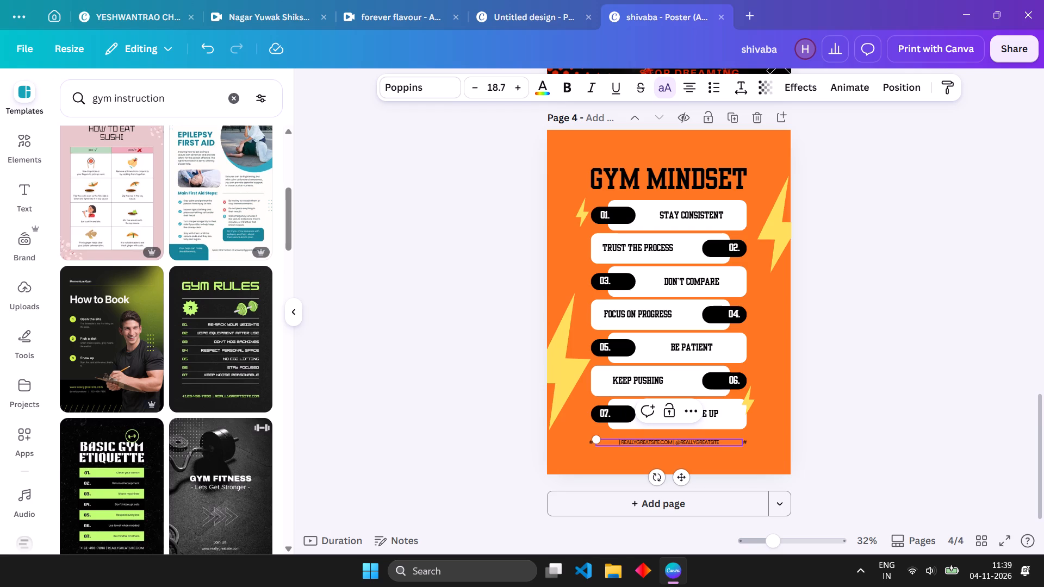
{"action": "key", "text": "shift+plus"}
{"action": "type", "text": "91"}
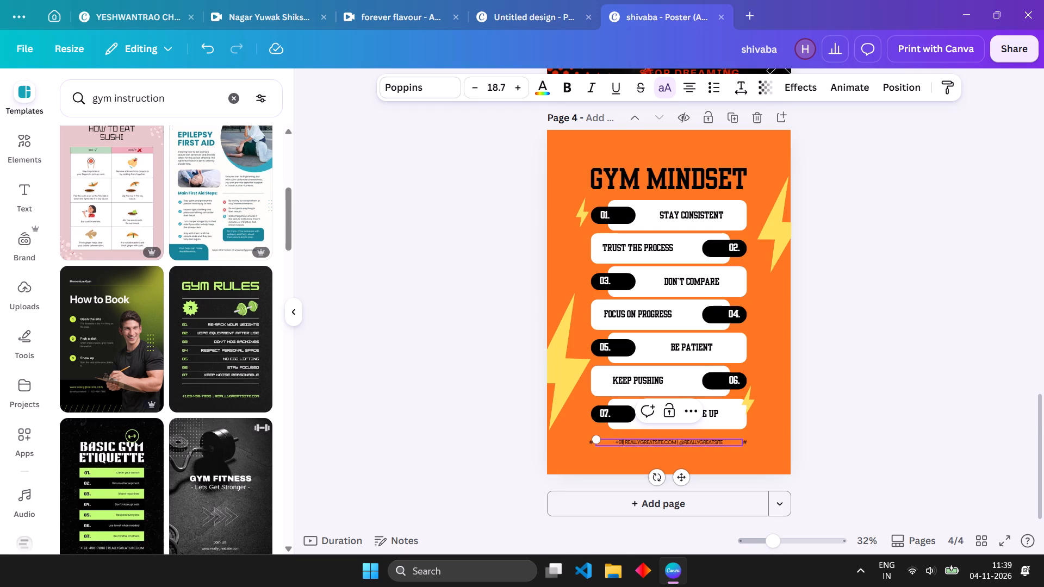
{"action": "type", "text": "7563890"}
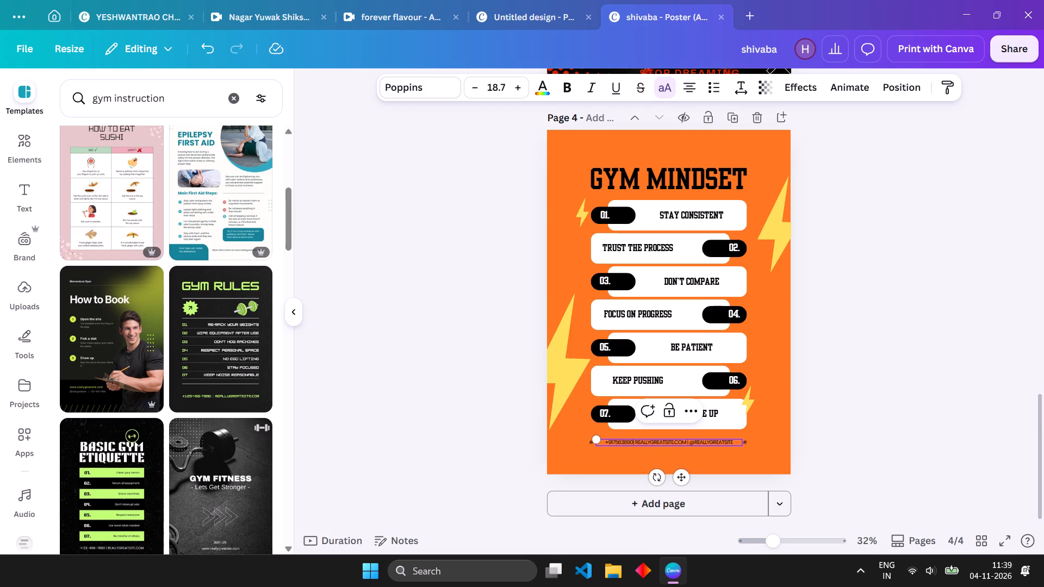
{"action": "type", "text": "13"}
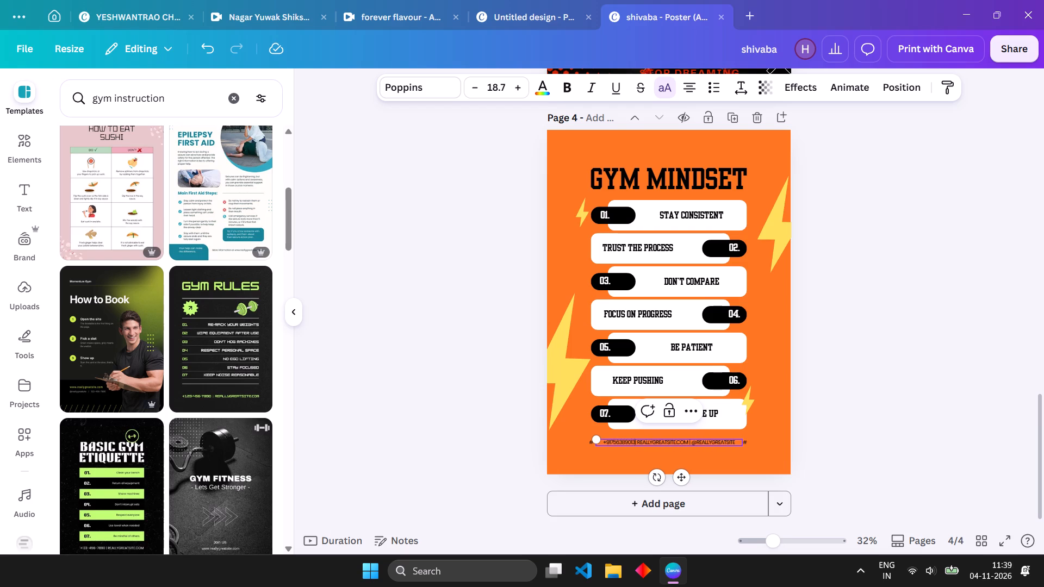
{"action": "left_click", "coordinate": [897, 457]}
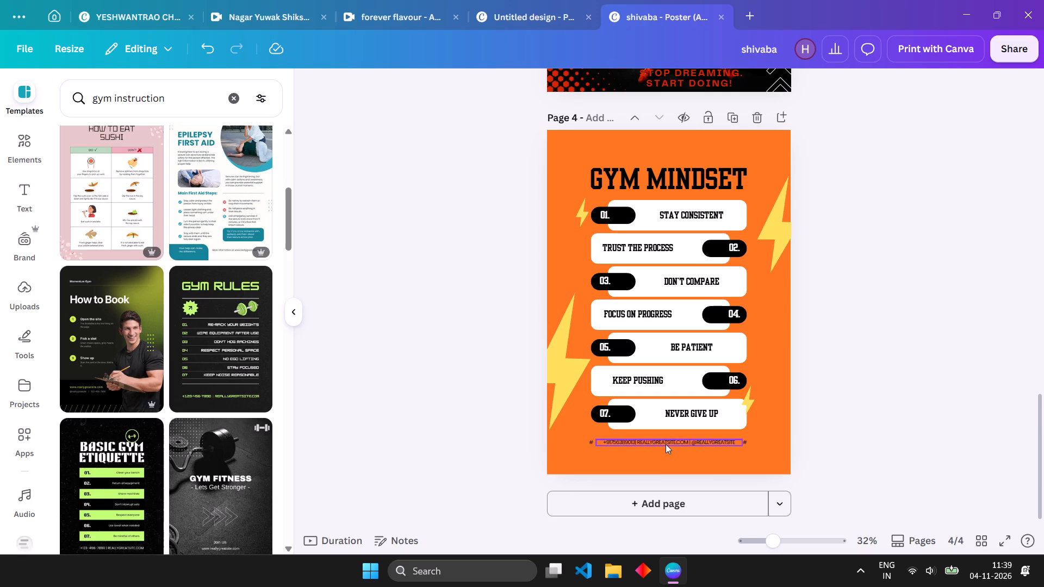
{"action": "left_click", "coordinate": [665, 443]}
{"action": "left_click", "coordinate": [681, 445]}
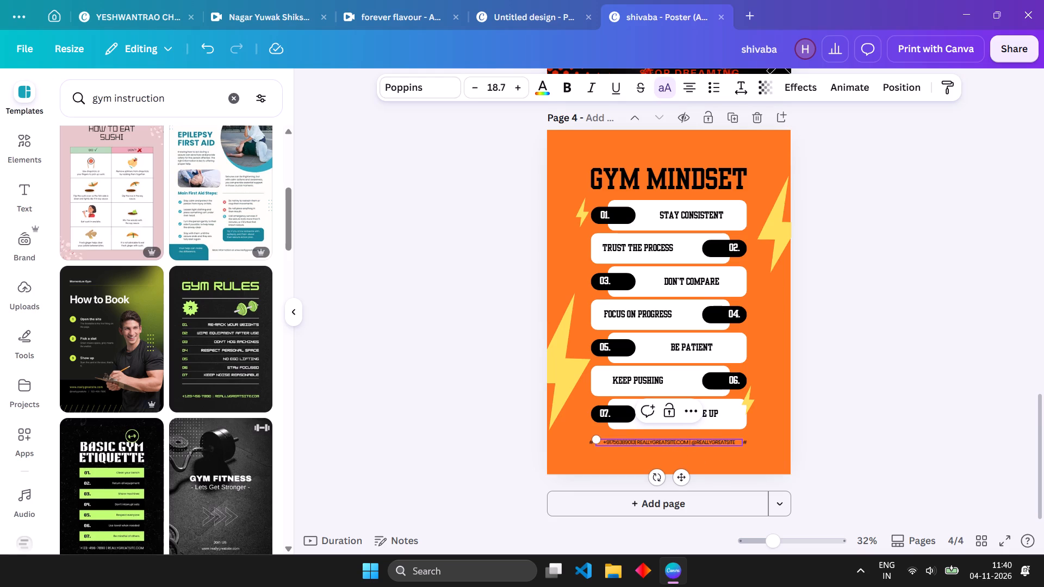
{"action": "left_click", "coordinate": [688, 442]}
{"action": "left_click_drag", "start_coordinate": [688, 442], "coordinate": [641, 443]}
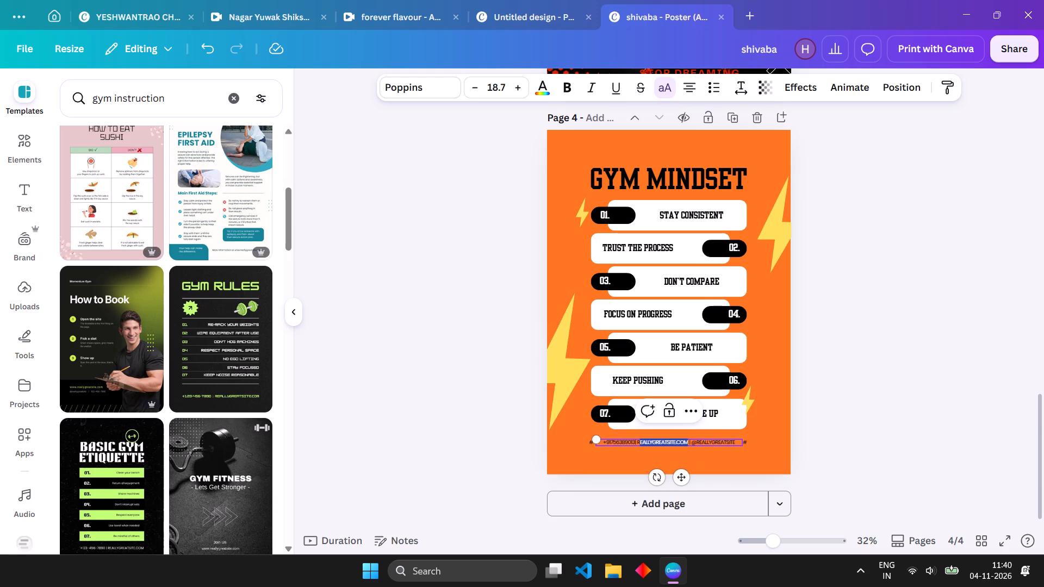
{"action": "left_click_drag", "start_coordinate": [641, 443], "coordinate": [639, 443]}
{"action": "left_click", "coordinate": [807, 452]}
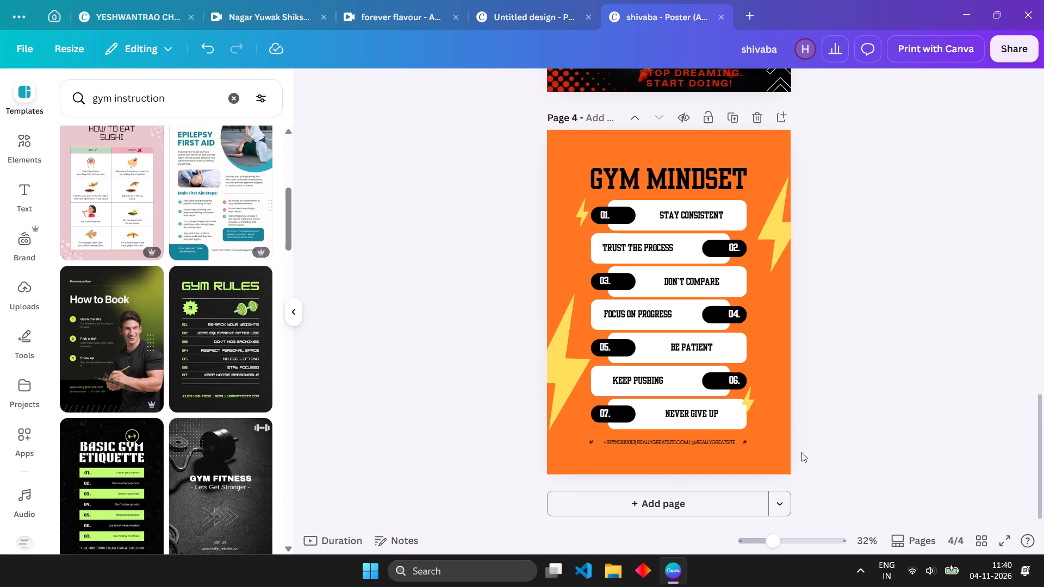
{"action": "scroll", "coordinate": [691, 391], "scroll_direction": "up", "scroll_amount": 11}
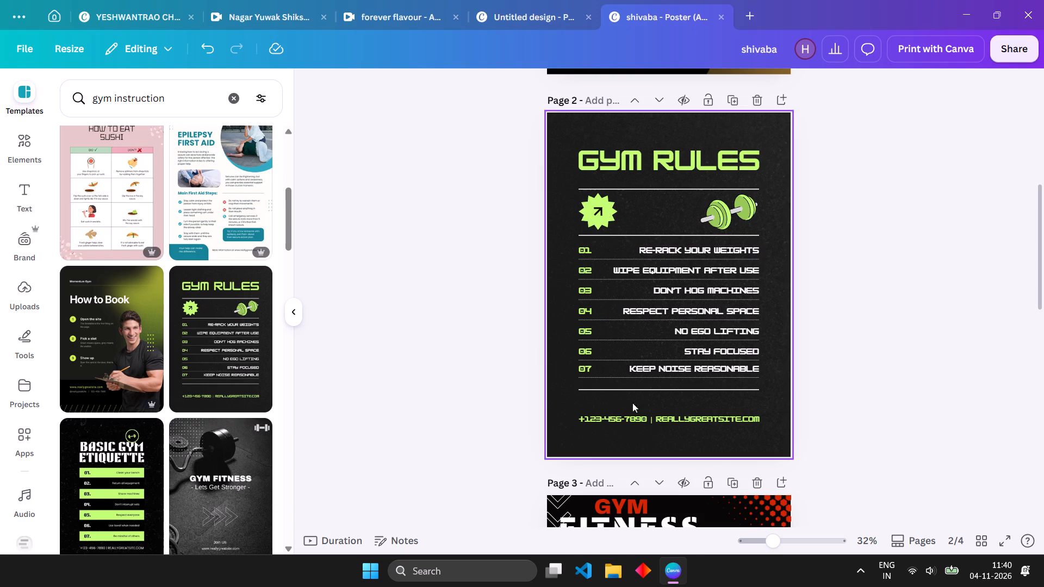
{"action": "left_click", "coordinate": [630, 419]}
{"action": "left_click", "coordinate": [643, 415]}
{"action": "left_click", "coordinate": [647, 415]}
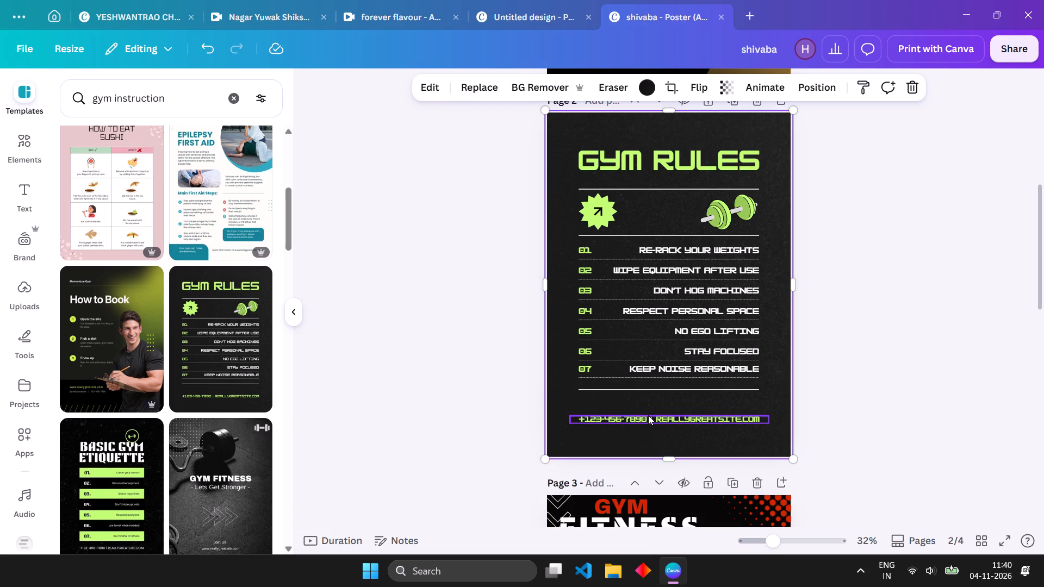
{"action": "left_click", "coordinate": [648, 415]}
{"action": "double_click", "coordinate": [646, 419]}
{"action": "left_click_drag", "start_coordinate": [646, 419], "coordinate": [594, 414]}
{"action": "left_click_drag", "start_coordinate": [586, 418], "coordinate": [647, 421]}
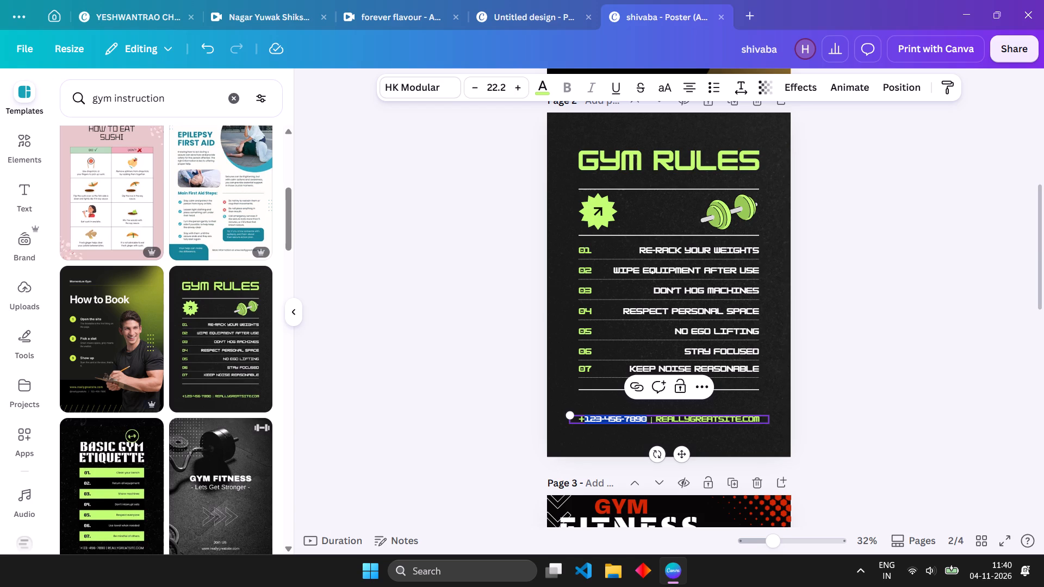
{"action": "left_click", "coordinate": [761, 416]}
{"action": "left_click_drag", "start_coordinate": [761, 418], "coordinate": [683, 418]}
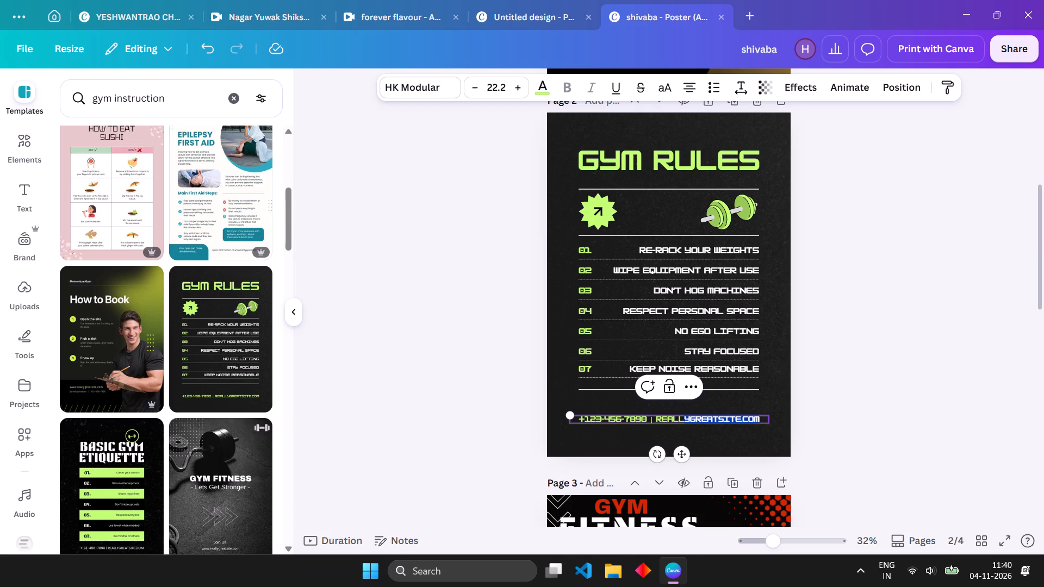
{"action": "left_click_drag", "start_coordinate": [683, 418], "coordinate": [655, 417]}
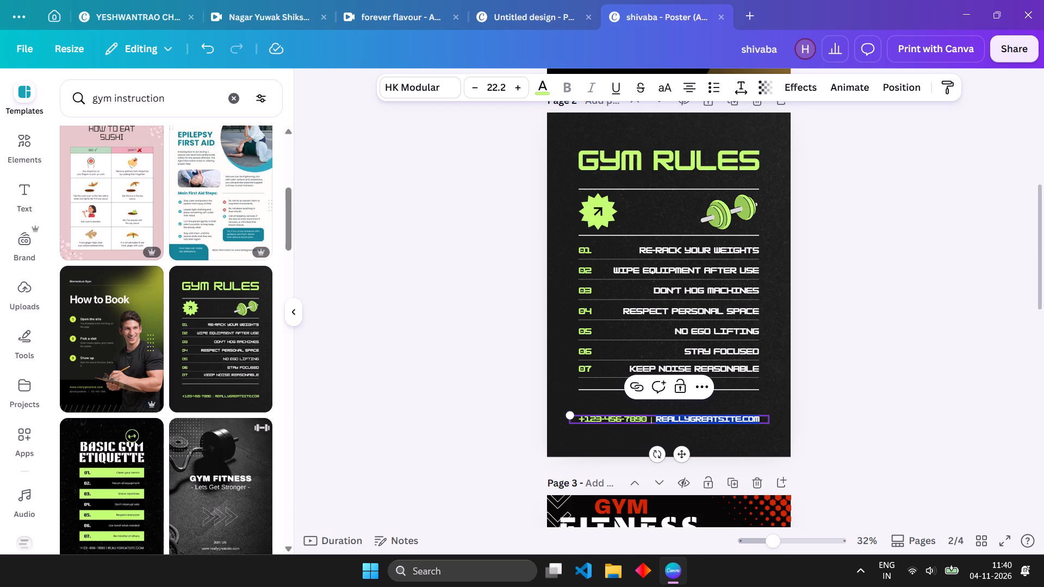
{"action": "key", "text": "BackSpace"}
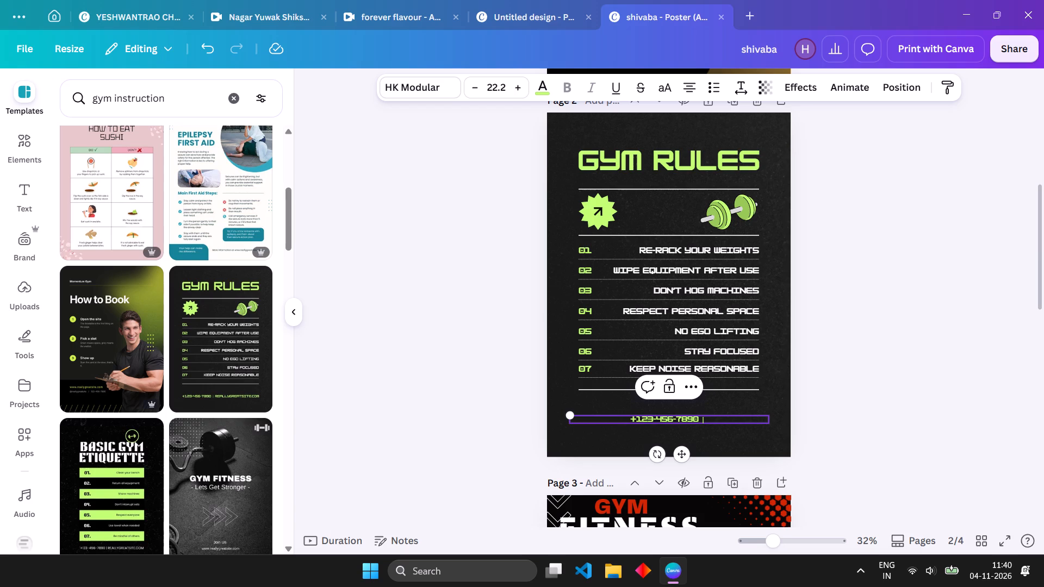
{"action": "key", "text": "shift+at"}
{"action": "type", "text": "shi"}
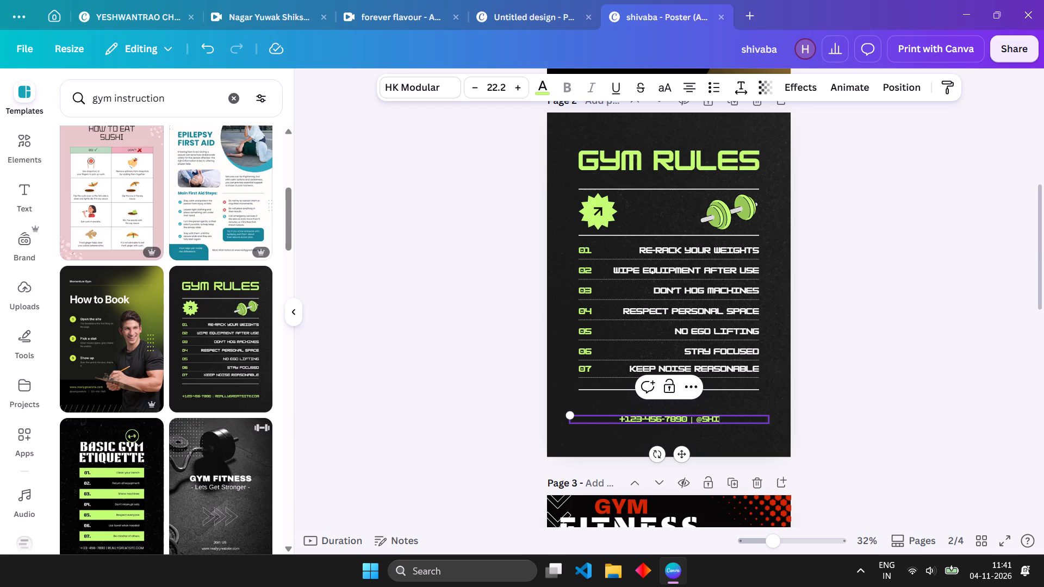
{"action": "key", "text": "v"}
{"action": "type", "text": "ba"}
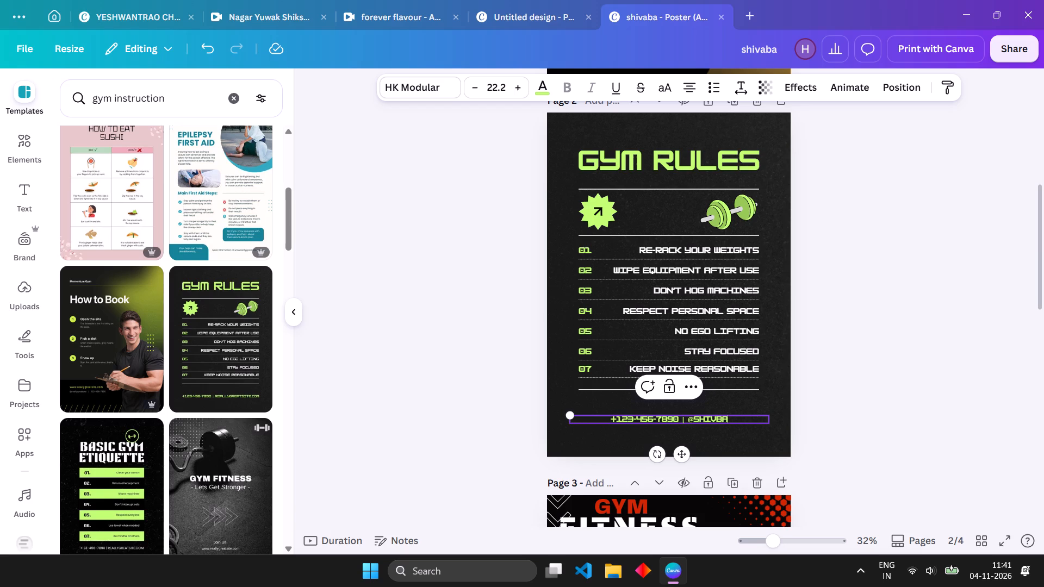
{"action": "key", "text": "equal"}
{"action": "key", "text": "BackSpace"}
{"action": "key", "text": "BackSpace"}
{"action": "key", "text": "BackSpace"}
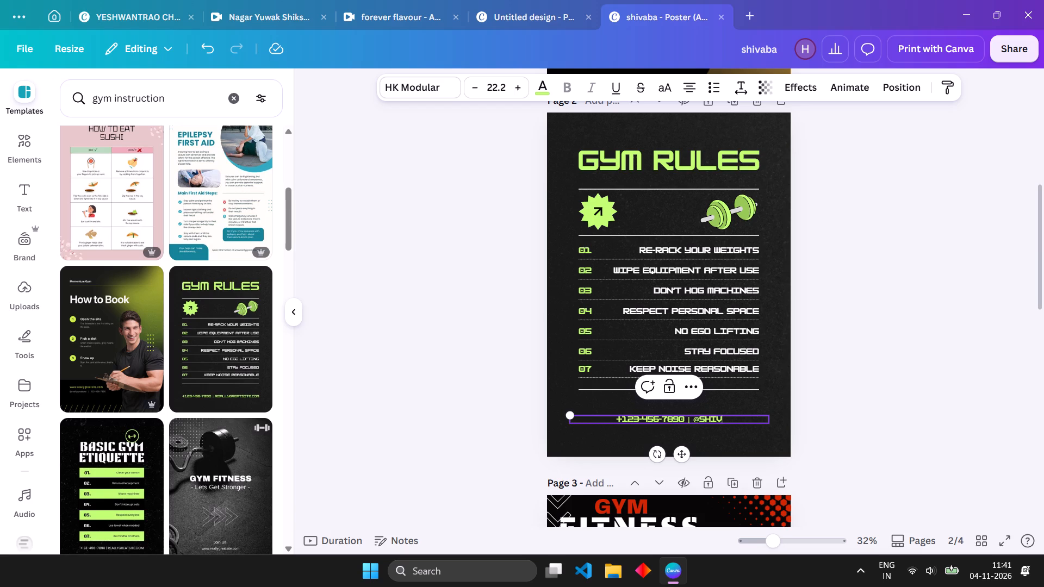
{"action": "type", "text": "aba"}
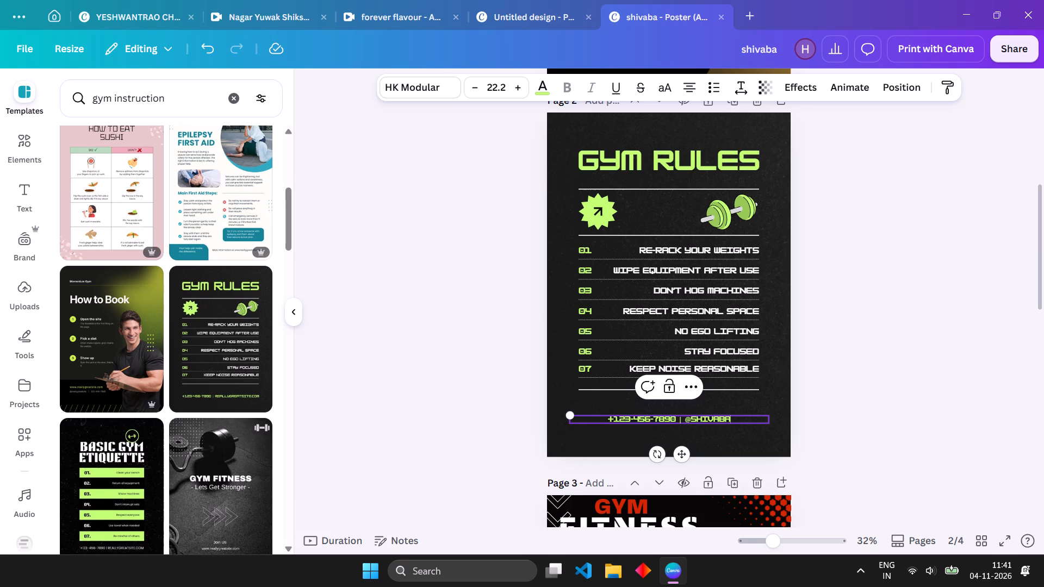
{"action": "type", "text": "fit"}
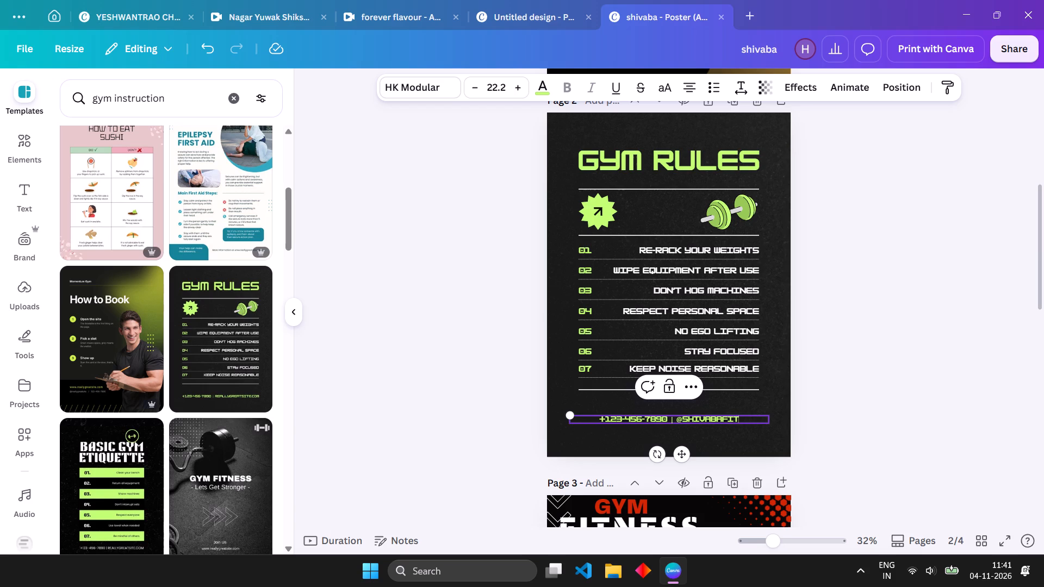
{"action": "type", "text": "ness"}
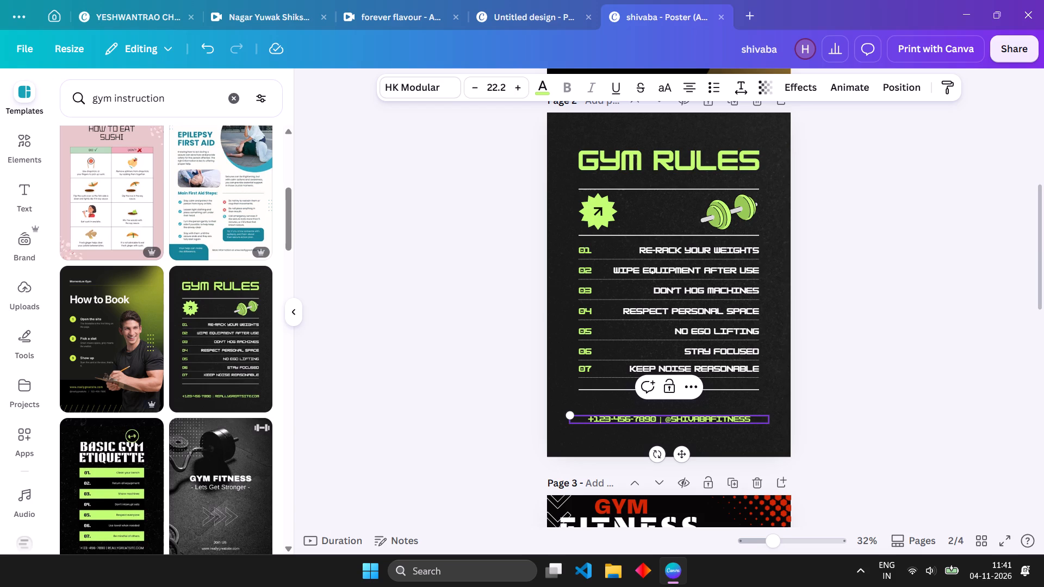
{"action": "left_click", "coordinate": [915, 399]}
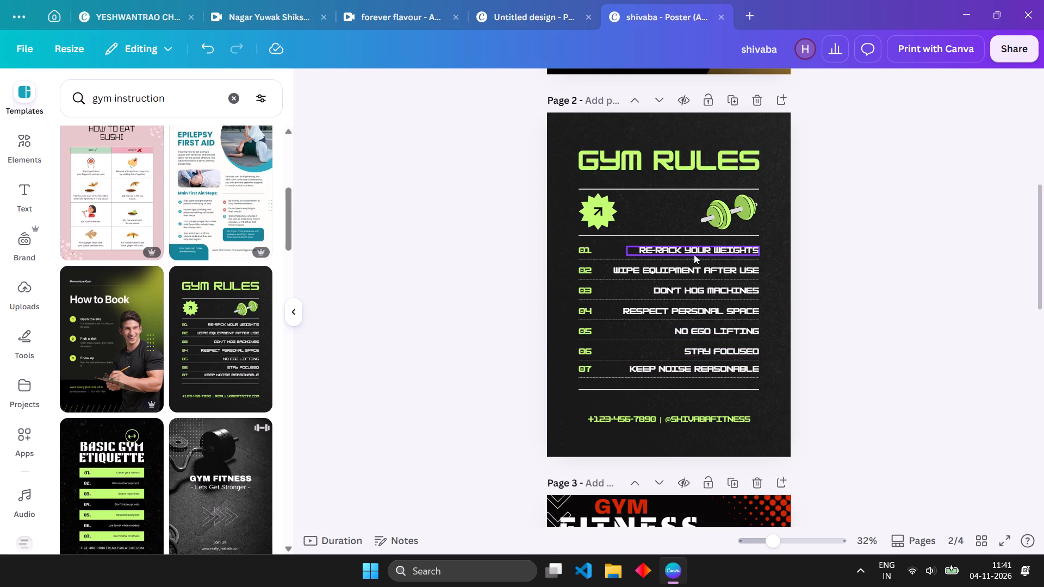
Move the bottom divider line on the GYM RULES page down, closer to the contact line.
{"action": "scroll", "coordinate": [637, 288], "scroll_direction": "down", "scroll_amount": 1}
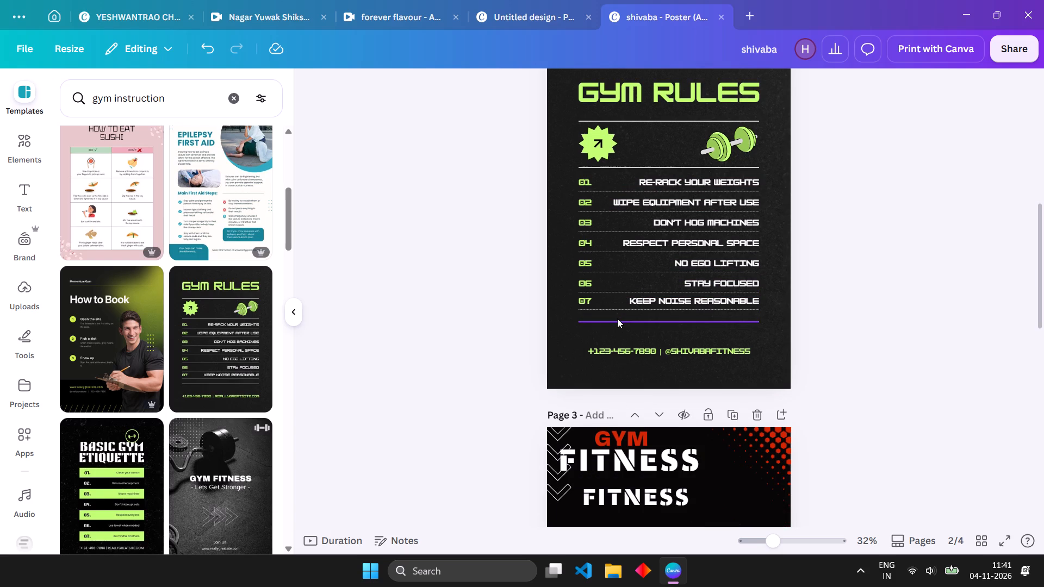
{"action": "left_click_drag", "start_coordinate": [617, 319], "coordinate": [618, 334]}
{"action": "left_click", "coordinate": [848, 283]}
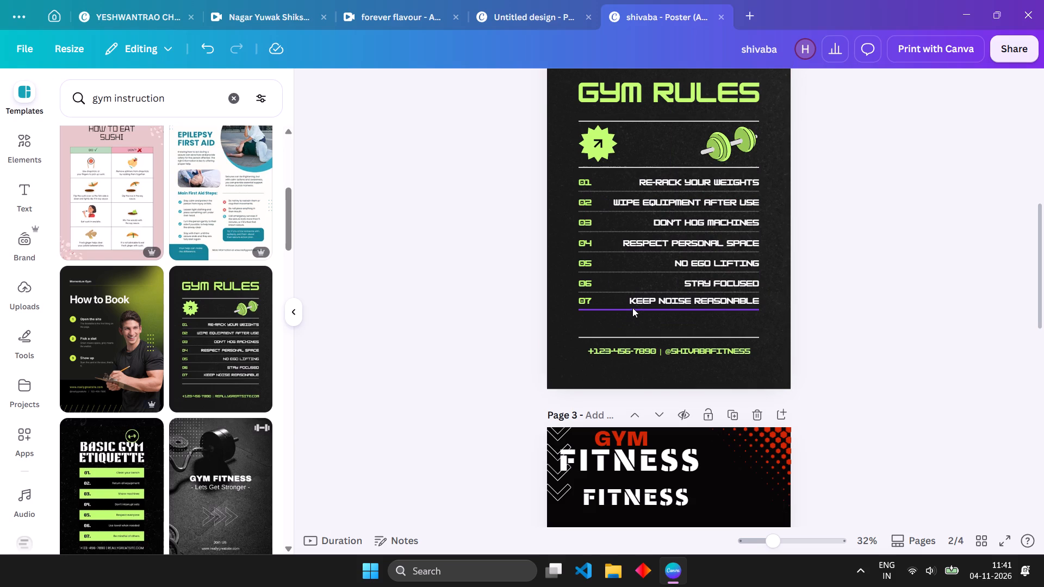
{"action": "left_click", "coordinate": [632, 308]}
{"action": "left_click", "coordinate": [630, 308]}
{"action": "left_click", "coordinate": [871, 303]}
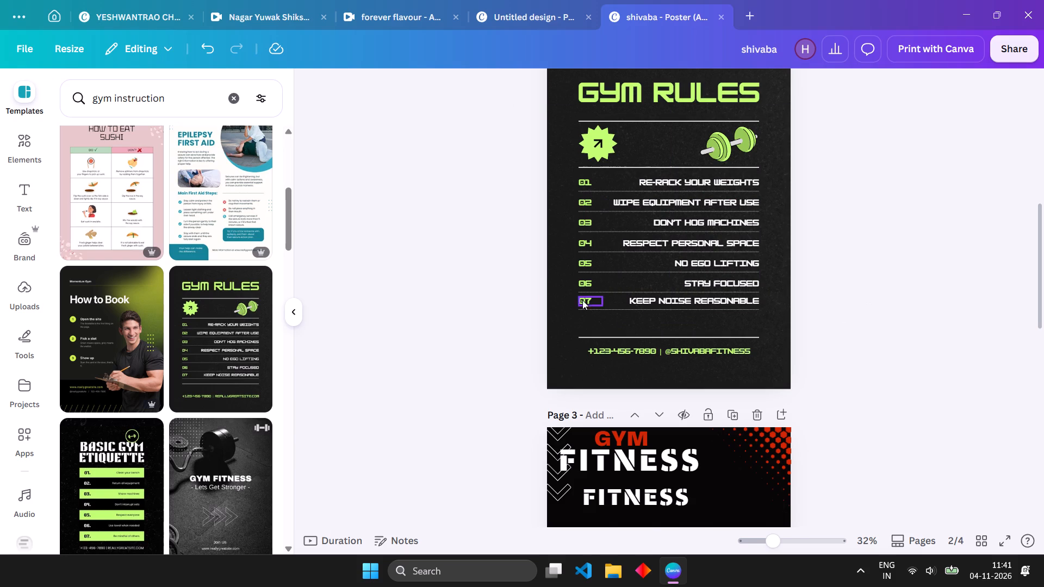
Duplicate the 07 rule number on the GYM RULES page and align the copy directly below it, under the rule's divider.
{"action": "right_click", "coordinate": [582, 299]}
{"action": "left_click", "coordinate": [632, 276]}
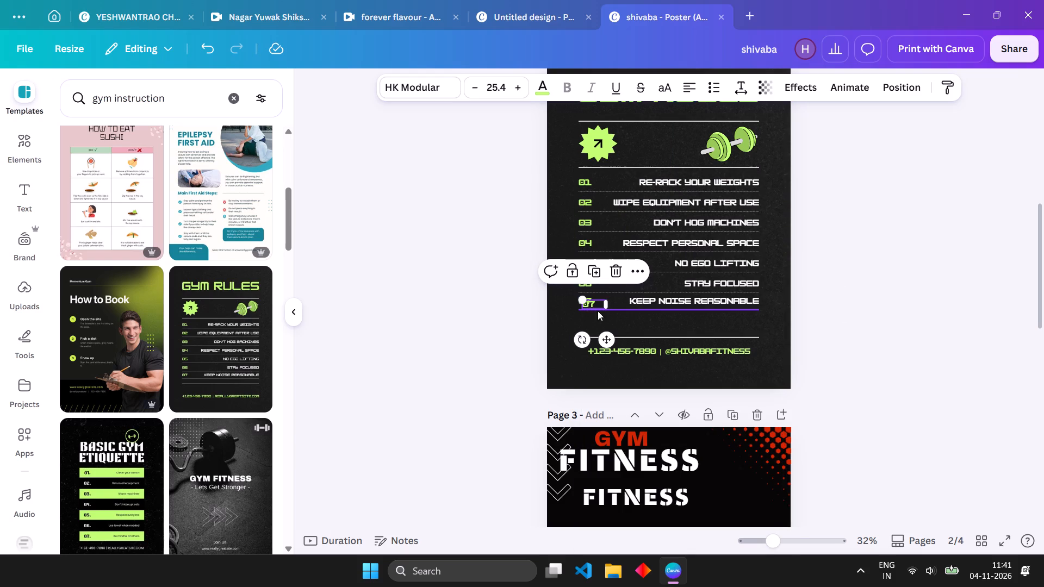
{"action": "left_click_drag", "start_coordinate": [588, 303], "coordinate": [586, 317]}
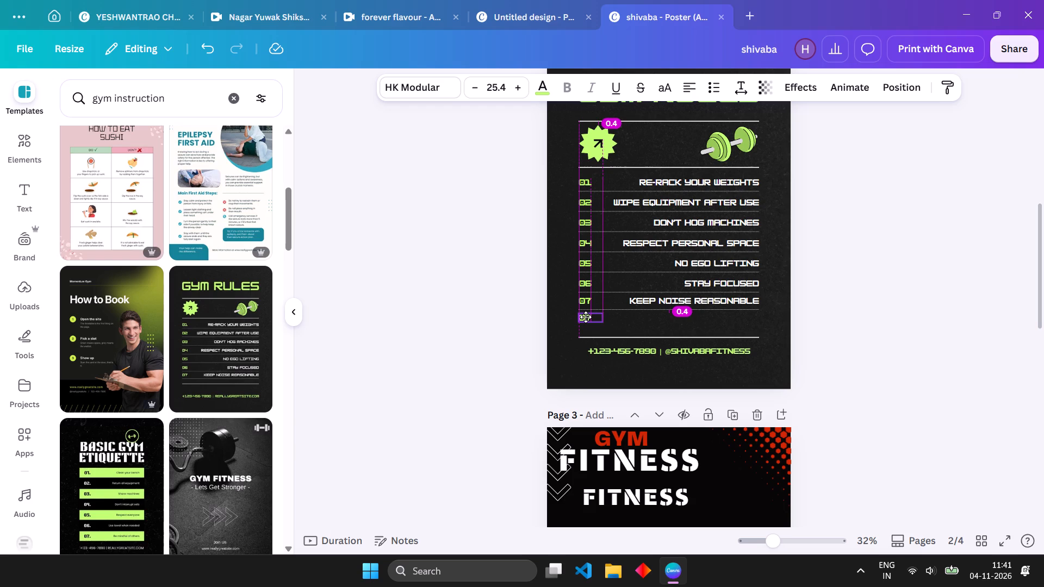
Fine-tune the copied rule number's position below 07 on the GYM RULES page and change its text to 08.
{"action": "left_click_drag", "start_coordinate": [586, 317], "coordinate": [586, 318]}
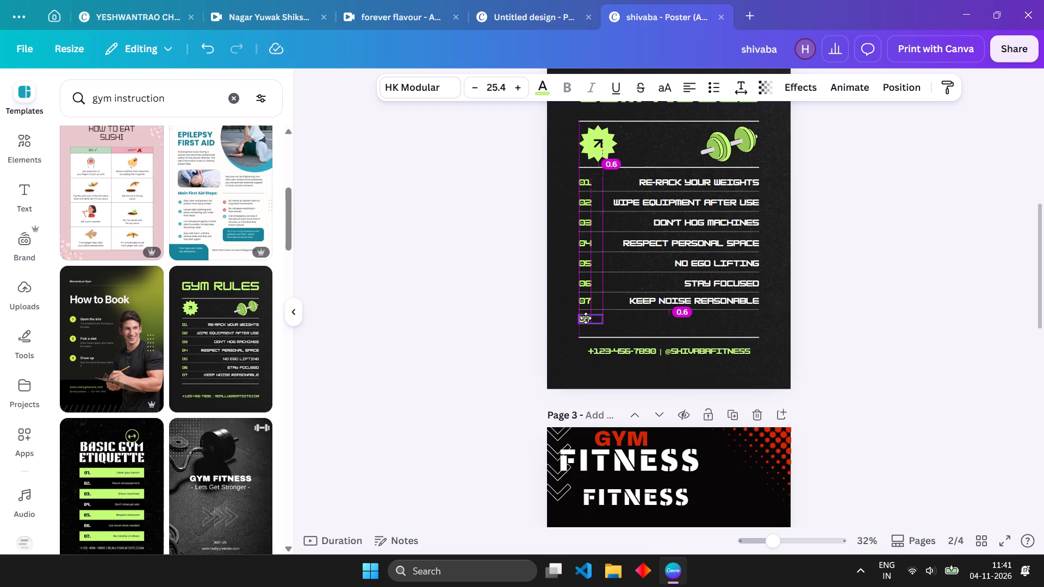
{"action": "left_click_drag", "start_coordinate": [586, 318], "coordinate": [585, 317]}
{"action": "left_click", "coordinate": [915, 320]}
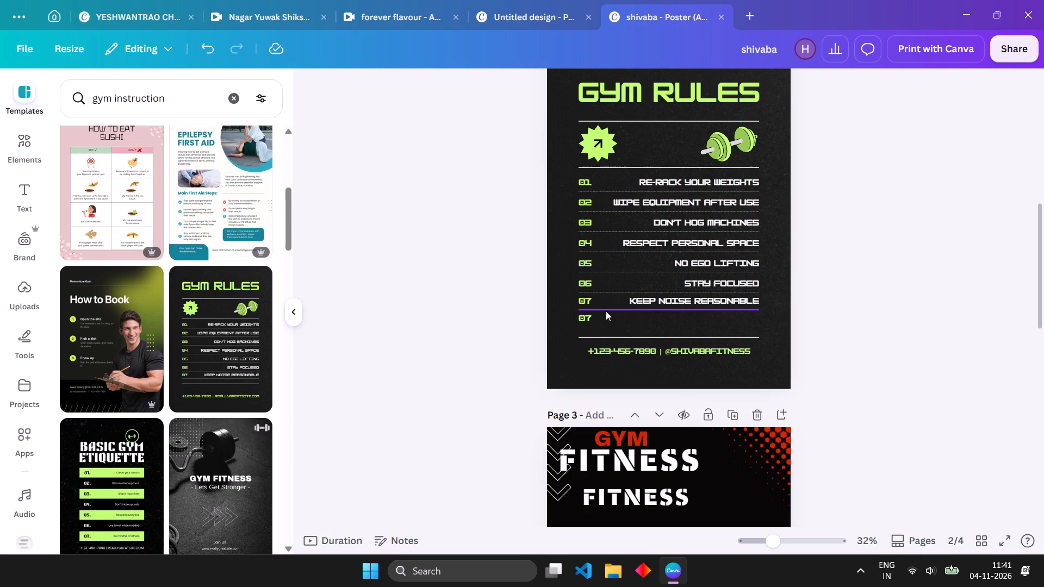
{"action": "double_click", "coordinate": [593, 317]}
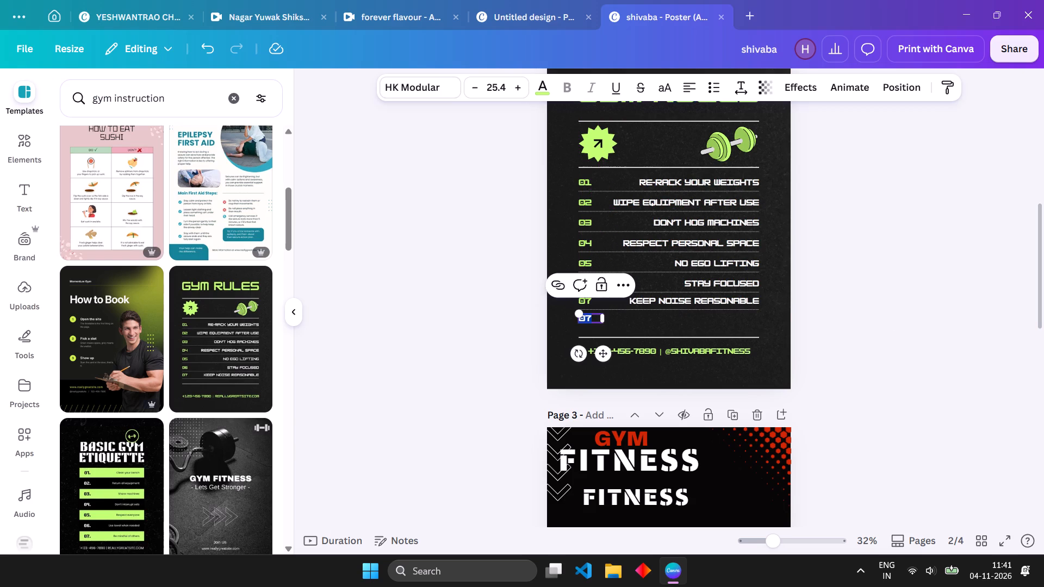
{"action": "key", "text": "BackSpace"}
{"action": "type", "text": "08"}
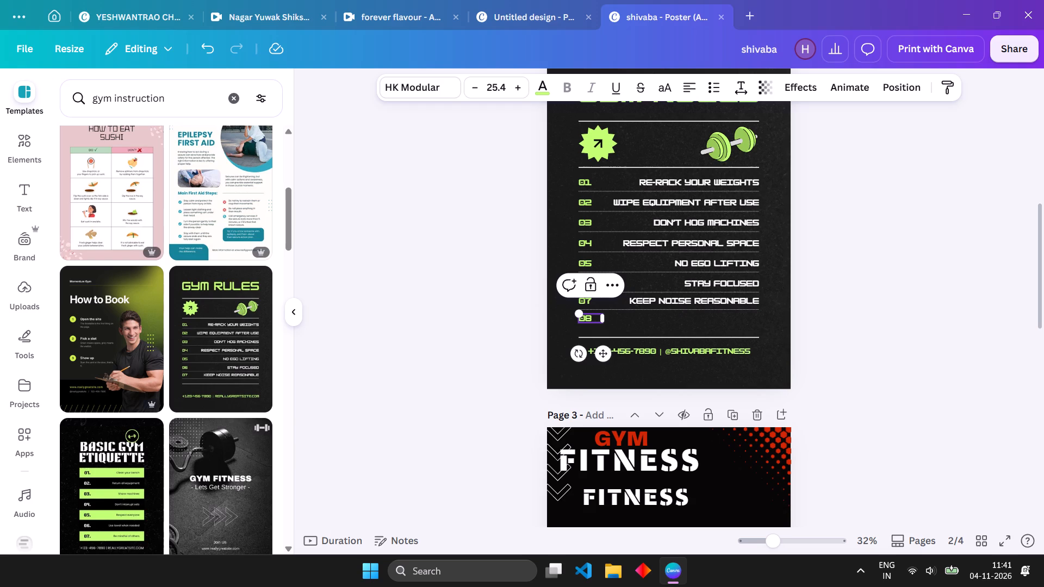
{"action": "left_click", "coordinate": [794, 307]}
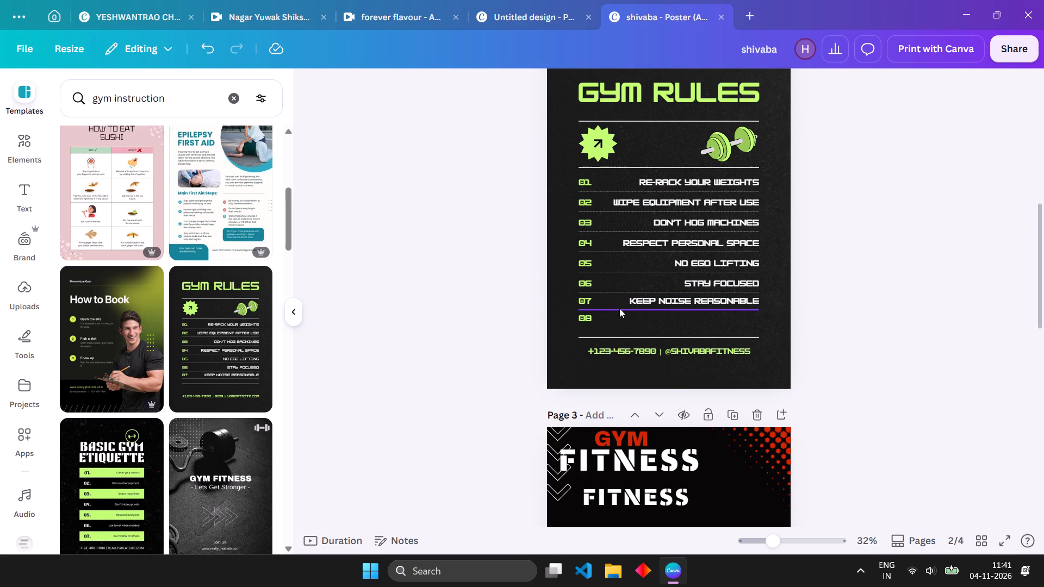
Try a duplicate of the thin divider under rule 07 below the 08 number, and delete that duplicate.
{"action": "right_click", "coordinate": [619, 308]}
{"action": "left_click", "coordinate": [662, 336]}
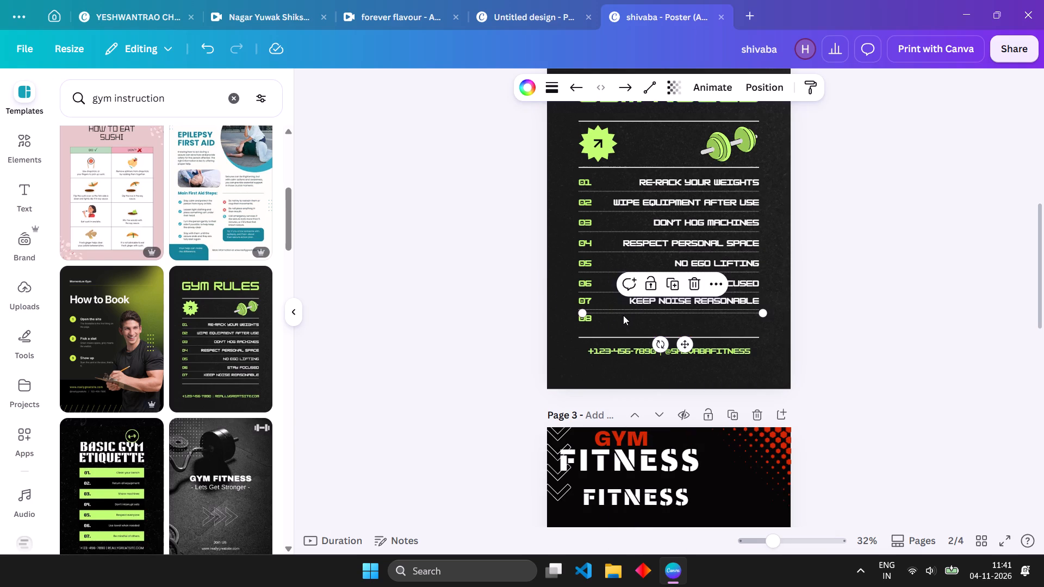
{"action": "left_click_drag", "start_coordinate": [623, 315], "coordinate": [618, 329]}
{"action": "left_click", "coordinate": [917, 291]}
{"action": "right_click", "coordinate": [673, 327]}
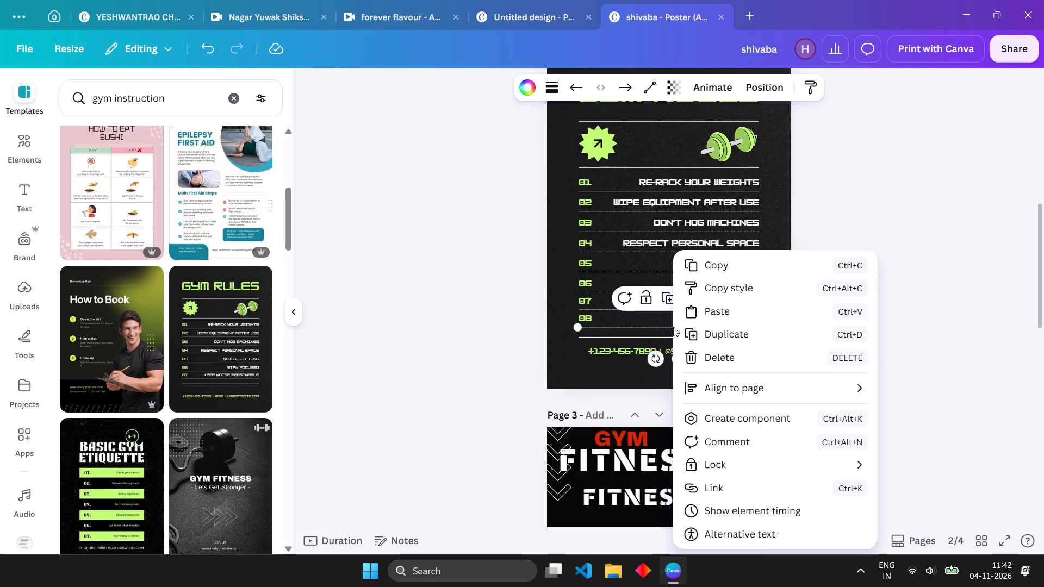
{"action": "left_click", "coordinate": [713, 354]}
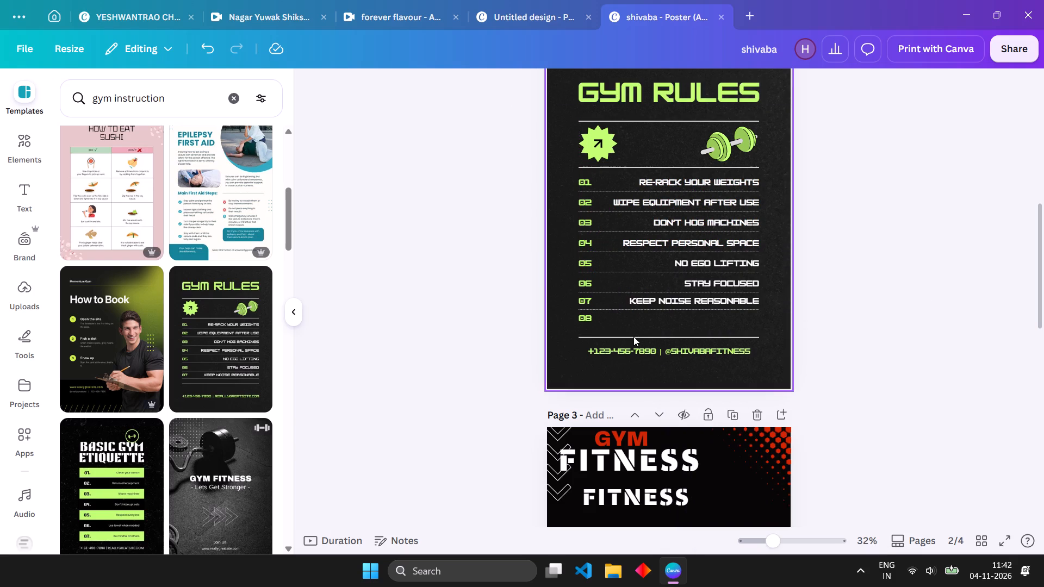
Move the bottom divider line on the GYM RULES page slightly up, closer to the 08 number.
{"action": "left_click_drag", "start_coordinate": [633, 336], "coordinate": [632, 330]}
{"action": "left_click", "coordinate": [854, 329]}
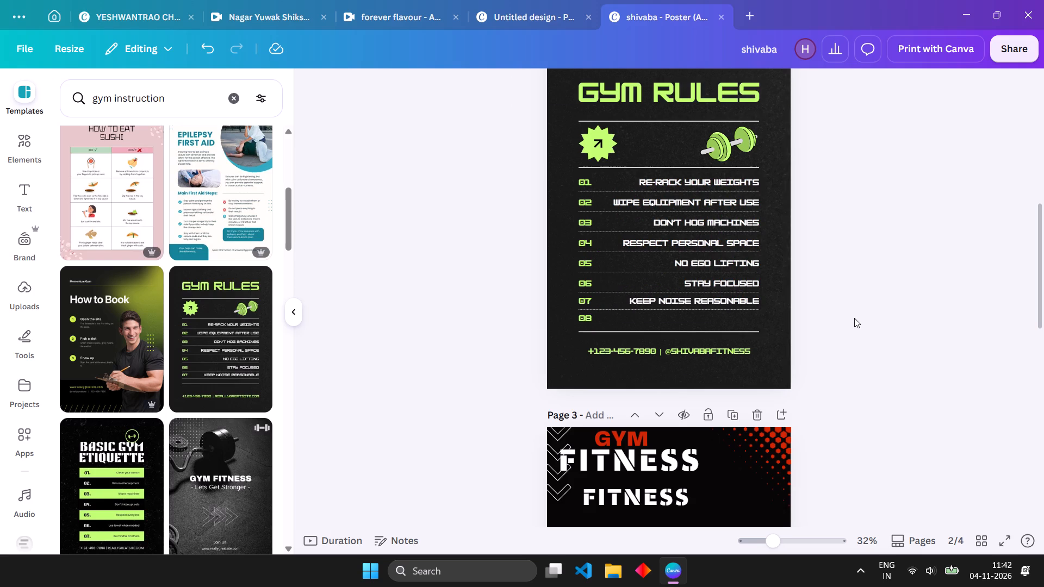
Duplicate the KEEP NOISE REASONABLE text, align the copy on the 08 row with the rules above, and clear its wording.
{"action": "left_click", "coordinate": [637, 317]}
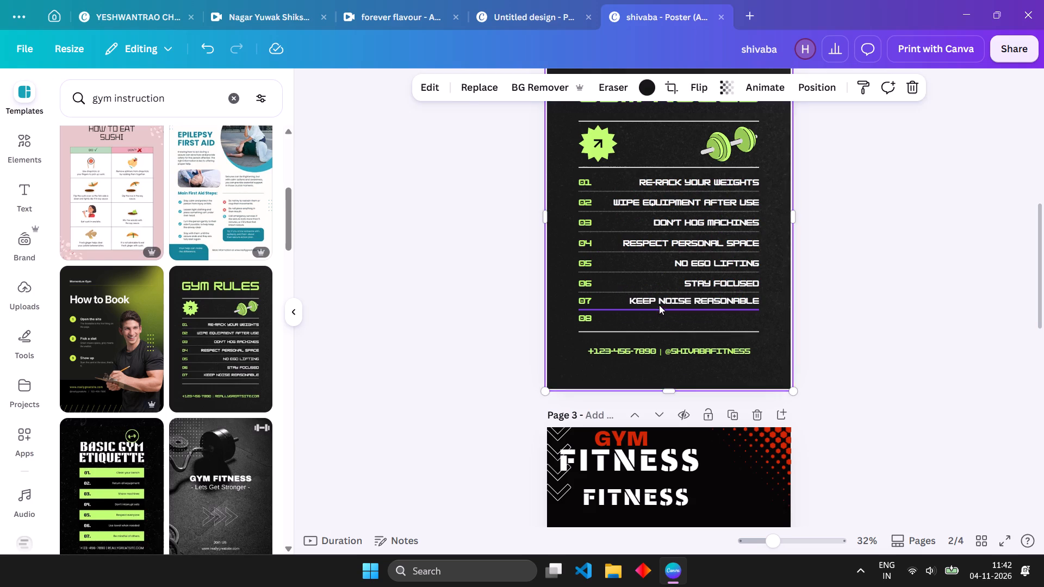
{"action": "left_click", "coordinate": [662, 300]}
{"action": "right_click", "coordinate": [662, 300]}
{"action": "left_click", "coordinate": [706, 285]}
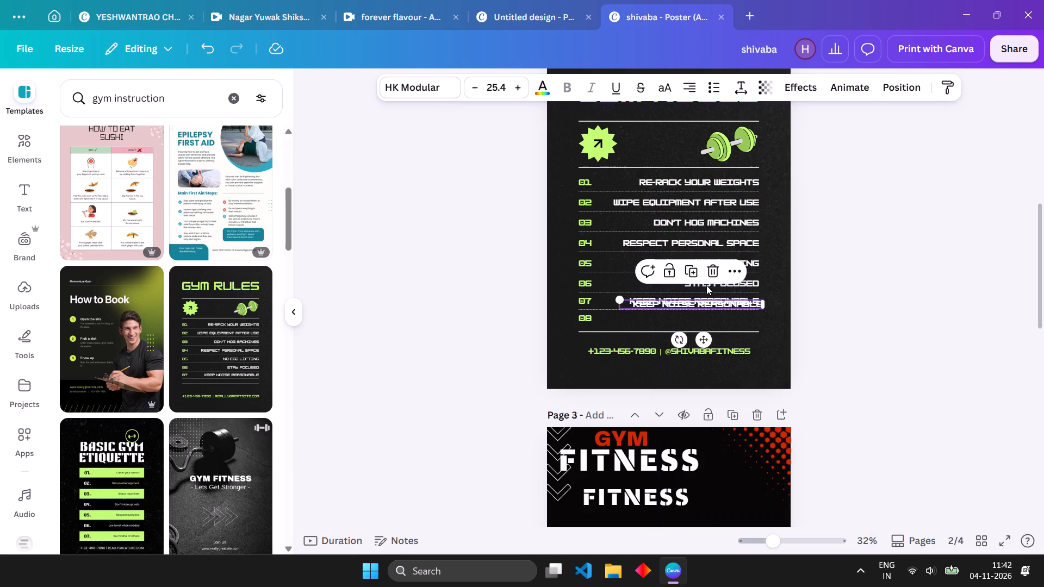
{"action": "left_click_drag", "start_coordinate": [678, 304], "coordinate": [675, 319]}
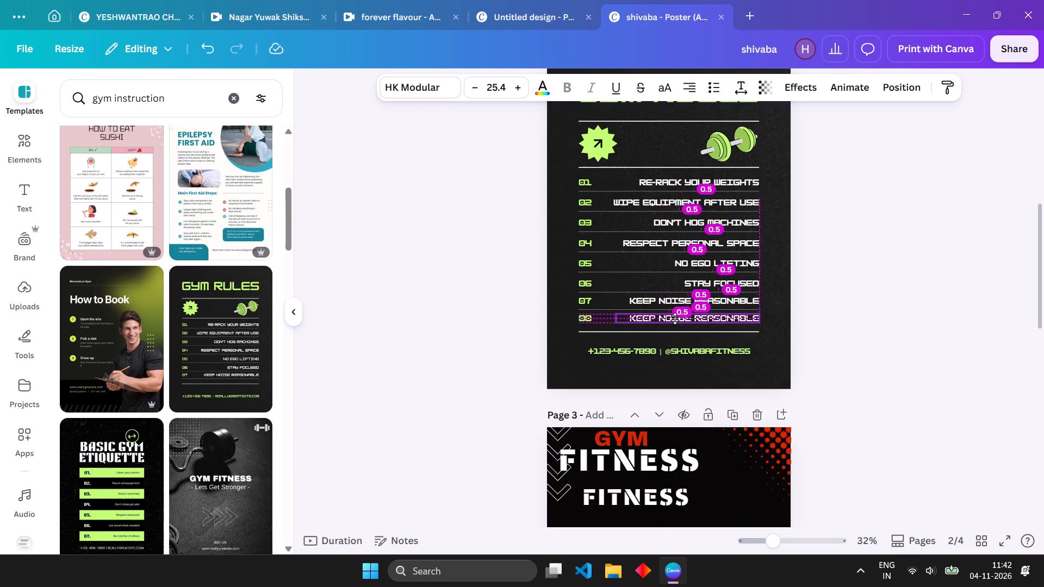
{"action": "left_click_drag", "start_coordinate": [675, 319], "coordinate": [674, 319]}
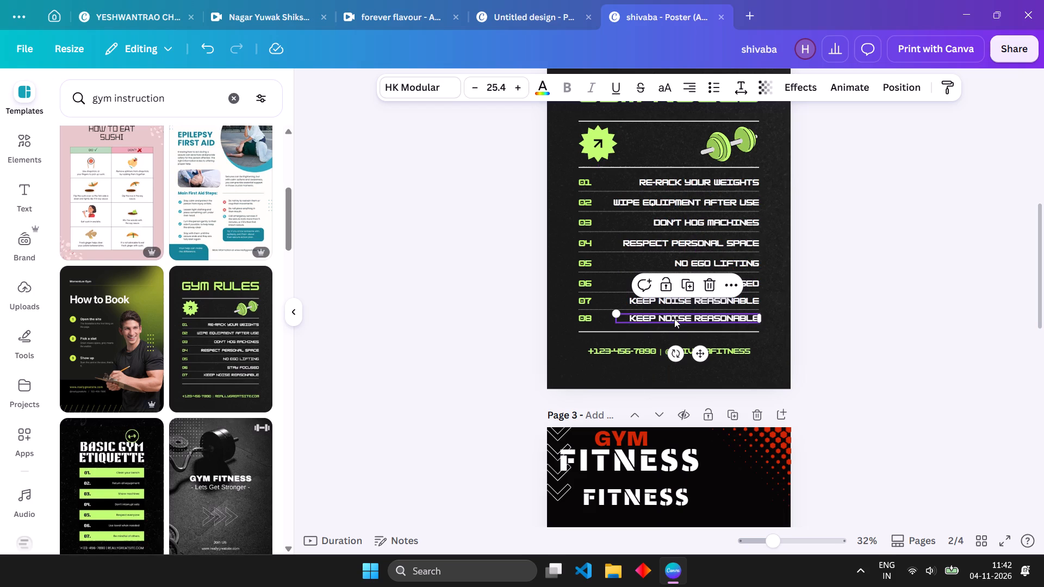
{"action": "left_click", "coordinate": [750, 316]}
{"action": "key", "text": "BackSpace"}
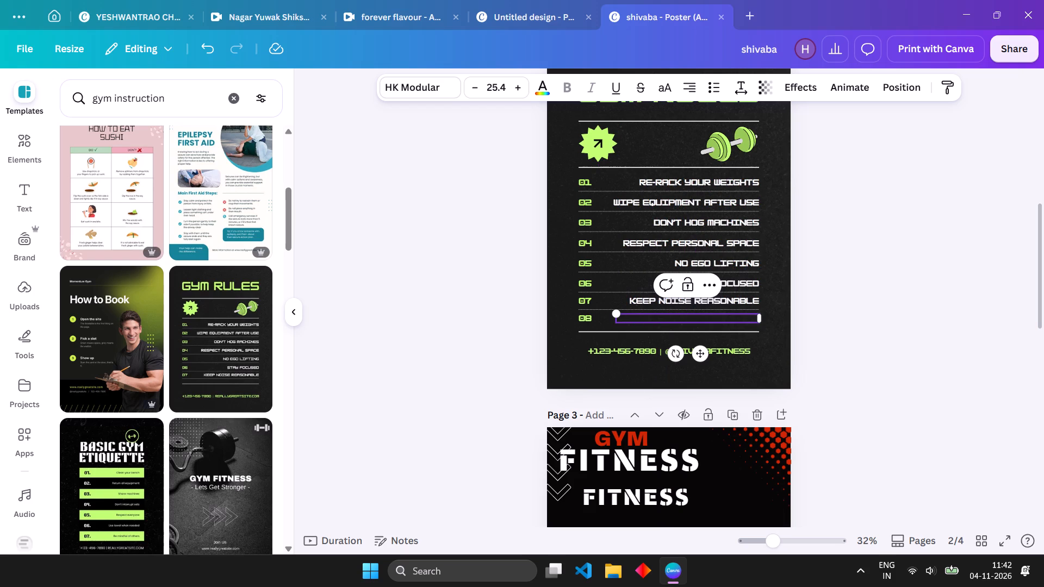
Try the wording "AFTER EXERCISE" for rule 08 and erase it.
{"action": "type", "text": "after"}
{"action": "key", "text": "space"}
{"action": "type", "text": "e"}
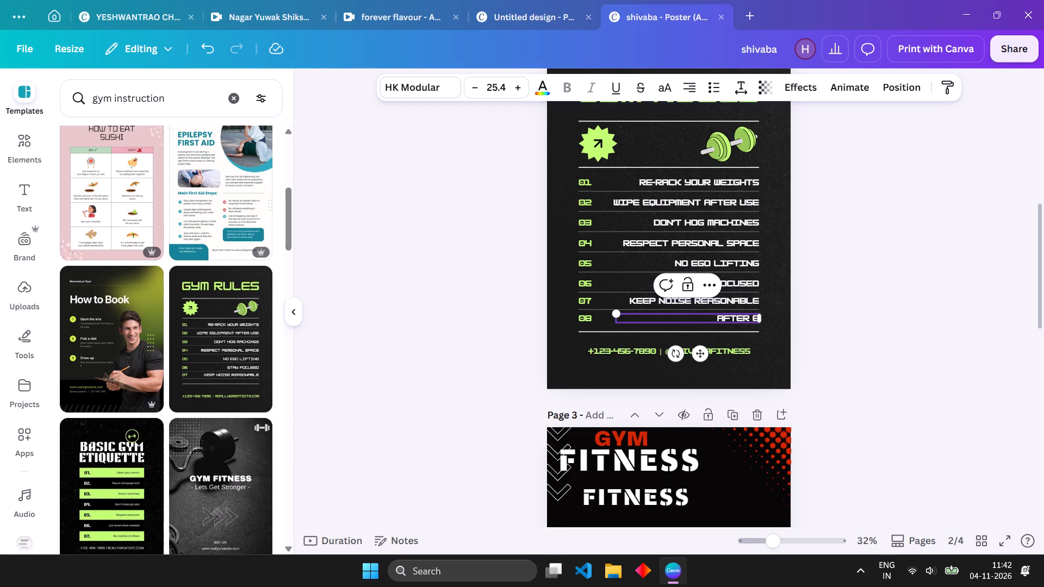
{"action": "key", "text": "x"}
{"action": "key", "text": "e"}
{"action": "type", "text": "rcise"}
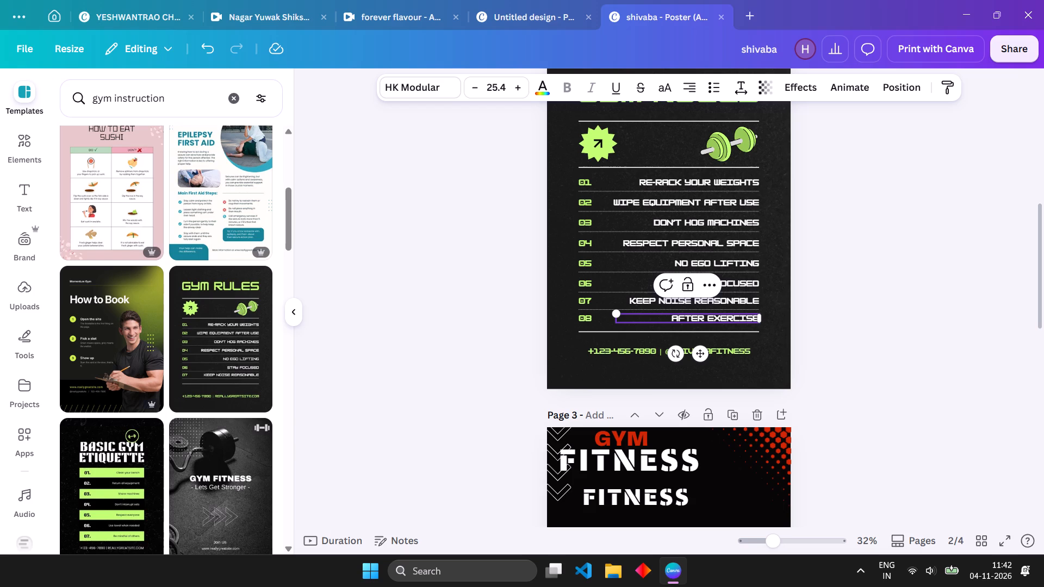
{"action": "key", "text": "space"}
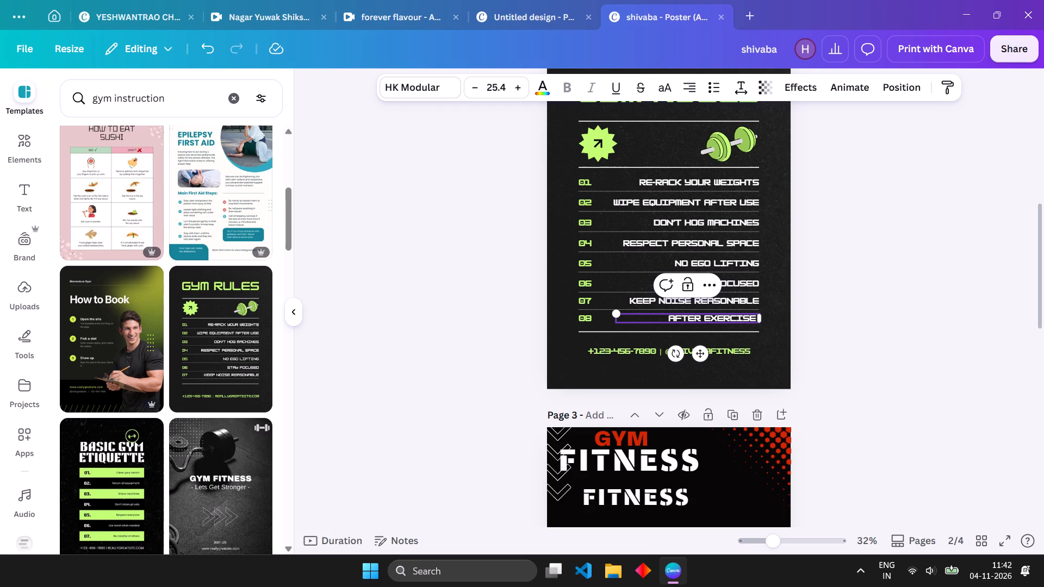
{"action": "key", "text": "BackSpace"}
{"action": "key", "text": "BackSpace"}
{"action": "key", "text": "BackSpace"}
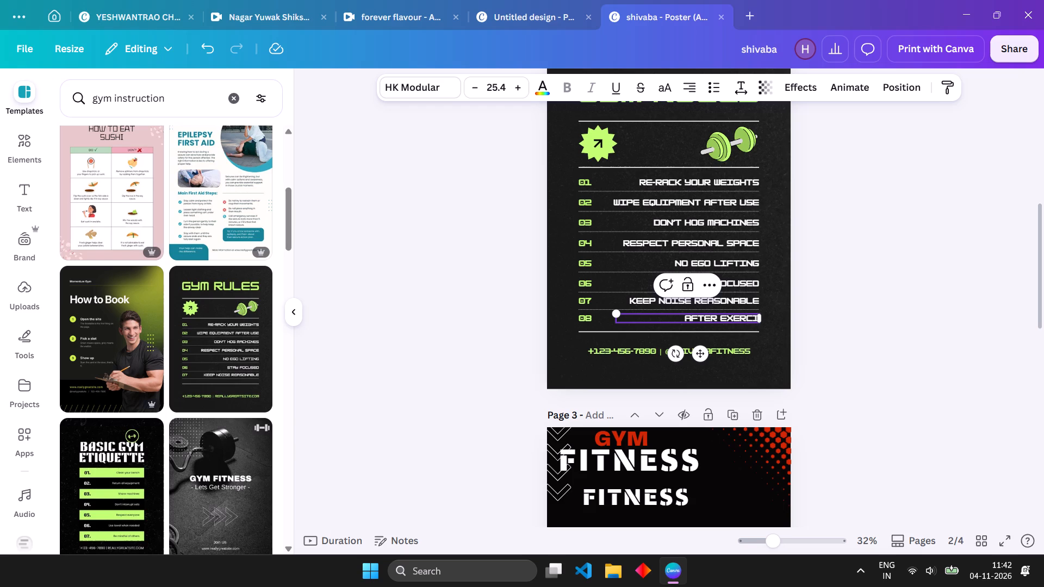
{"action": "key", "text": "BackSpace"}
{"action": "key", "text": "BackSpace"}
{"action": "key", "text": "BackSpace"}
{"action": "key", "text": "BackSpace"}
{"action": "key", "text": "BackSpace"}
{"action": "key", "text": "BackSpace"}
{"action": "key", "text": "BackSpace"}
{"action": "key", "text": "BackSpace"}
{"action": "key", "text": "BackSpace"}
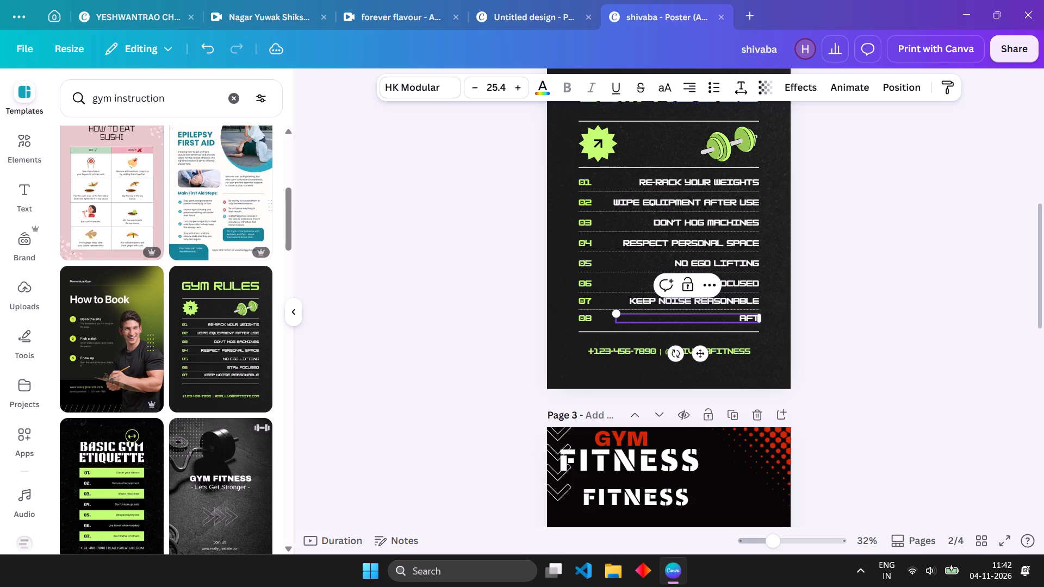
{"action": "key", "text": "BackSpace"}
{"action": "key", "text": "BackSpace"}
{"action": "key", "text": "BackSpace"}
Enter "PUT DUMNBELL IN LOCTAION" as the text of rule 08.
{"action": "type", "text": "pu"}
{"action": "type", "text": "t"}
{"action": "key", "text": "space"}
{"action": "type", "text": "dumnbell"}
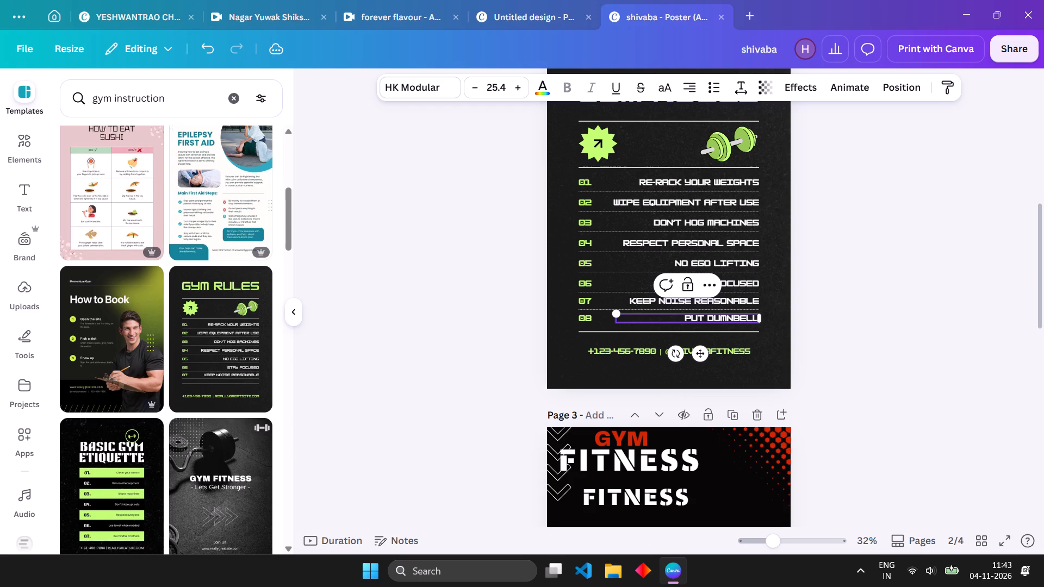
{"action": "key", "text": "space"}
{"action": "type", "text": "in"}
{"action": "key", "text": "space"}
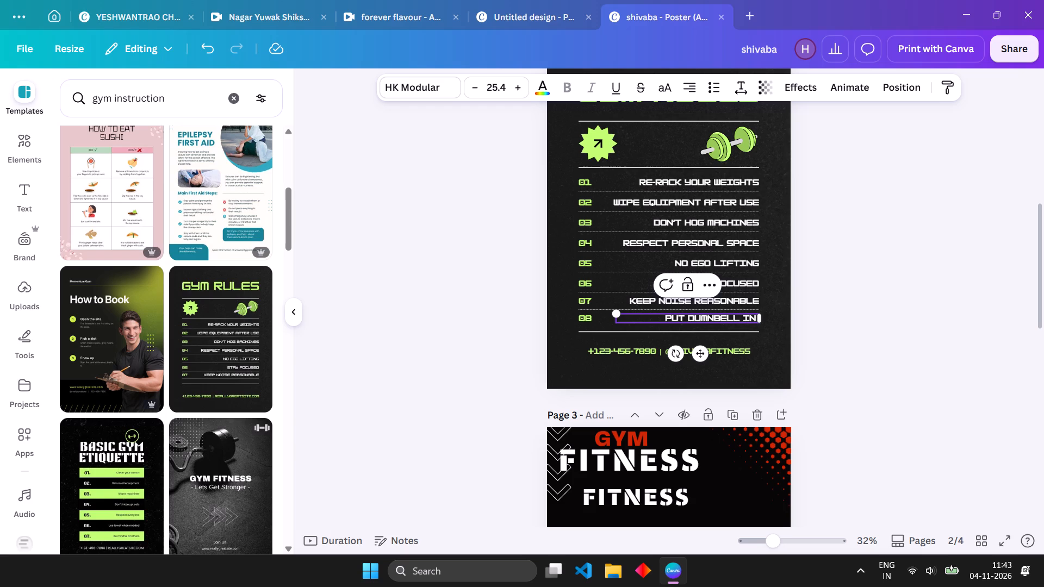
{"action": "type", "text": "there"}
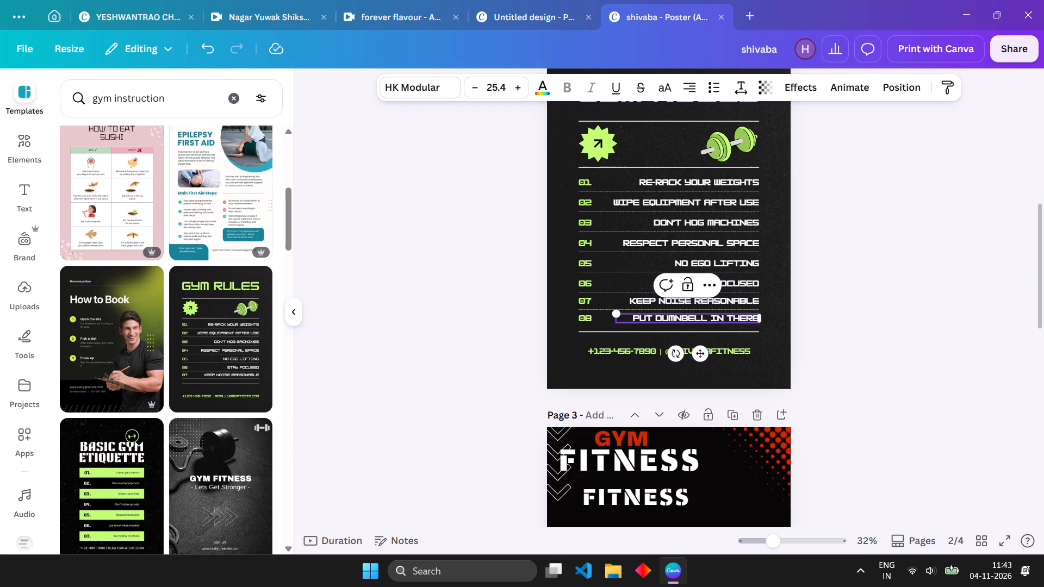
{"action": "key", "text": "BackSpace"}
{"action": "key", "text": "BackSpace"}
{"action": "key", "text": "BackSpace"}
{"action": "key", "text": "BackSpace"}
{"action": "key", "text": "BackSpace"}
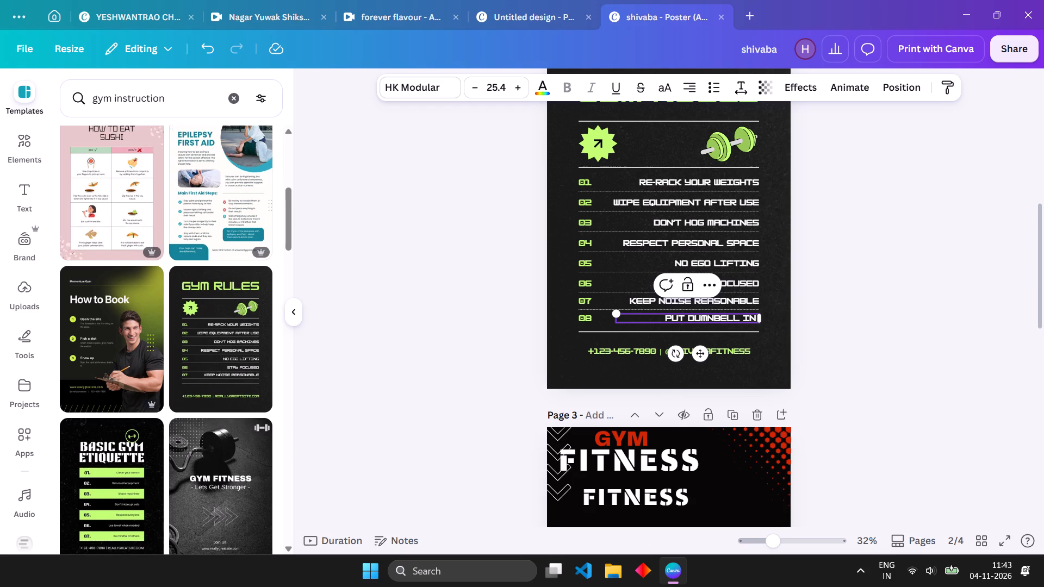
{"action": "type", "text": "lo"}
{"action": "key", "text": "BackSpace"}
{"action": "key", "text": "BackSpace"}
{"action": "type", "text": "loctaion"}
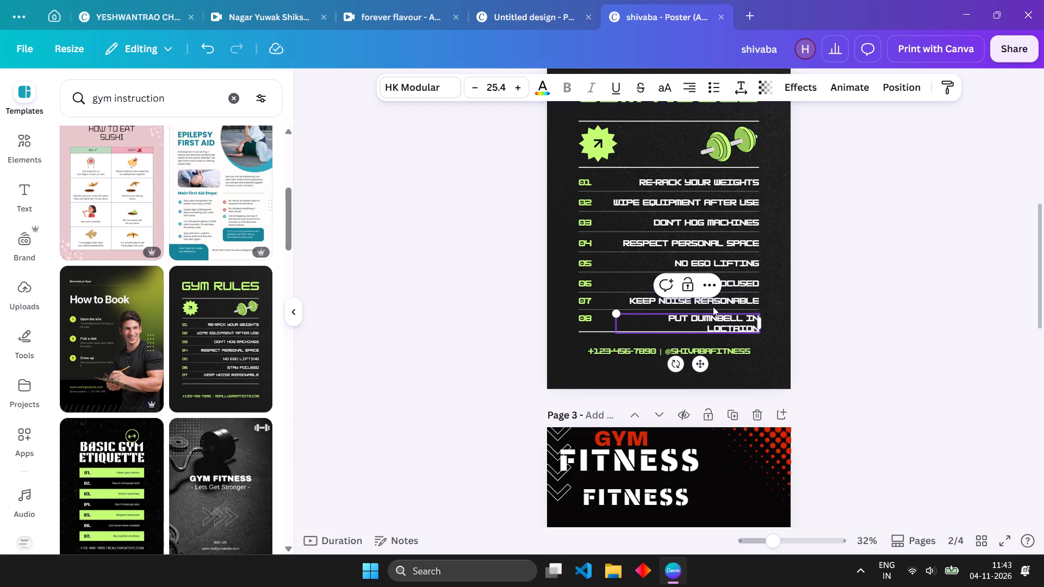
Reduce the font size of the rule 08 text to 23.4 so it fits on one line.
{"action": "left_click", "coordinate": [633, 320]}
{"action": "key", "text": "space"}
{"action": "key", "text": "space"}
{"action": "left_click", "coordinate": [691, 322]}
{"action": "triple_click", "coordinate": [479, 91]}
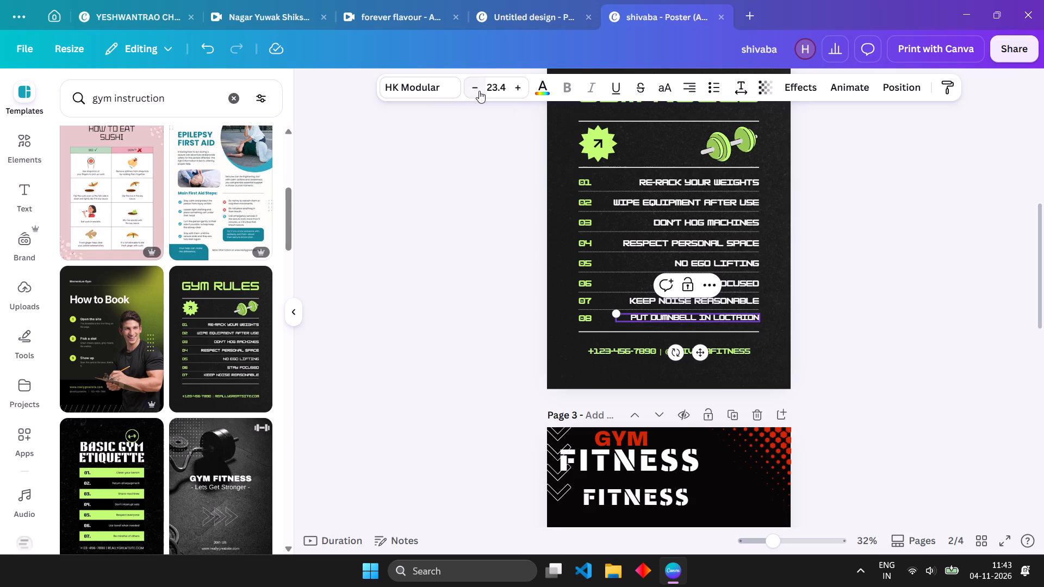
{"action": "left_click", "coordinate": [972, 155]}
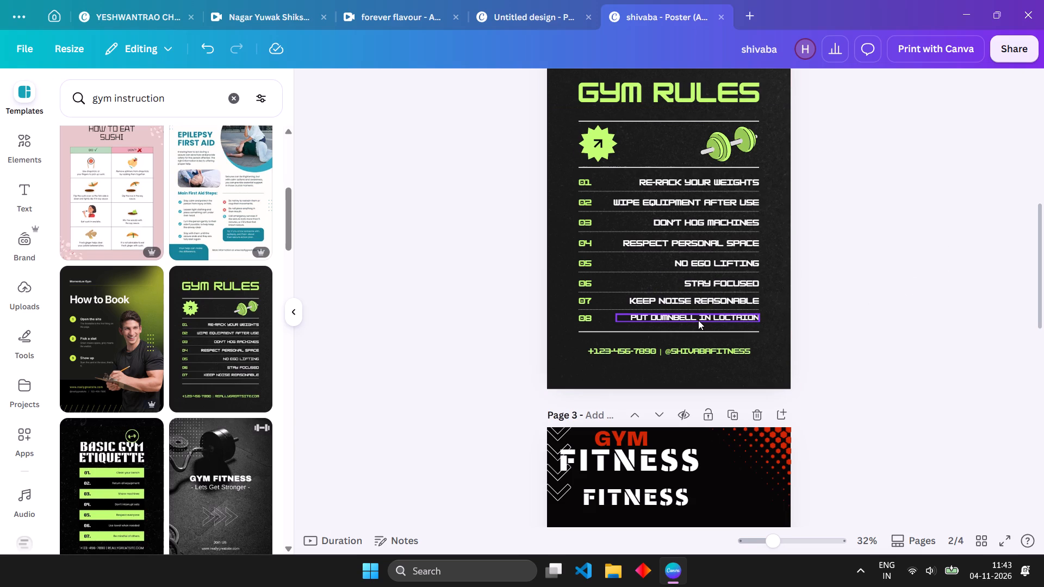
{"action": "left_click", "coordinate": [921, 298]}
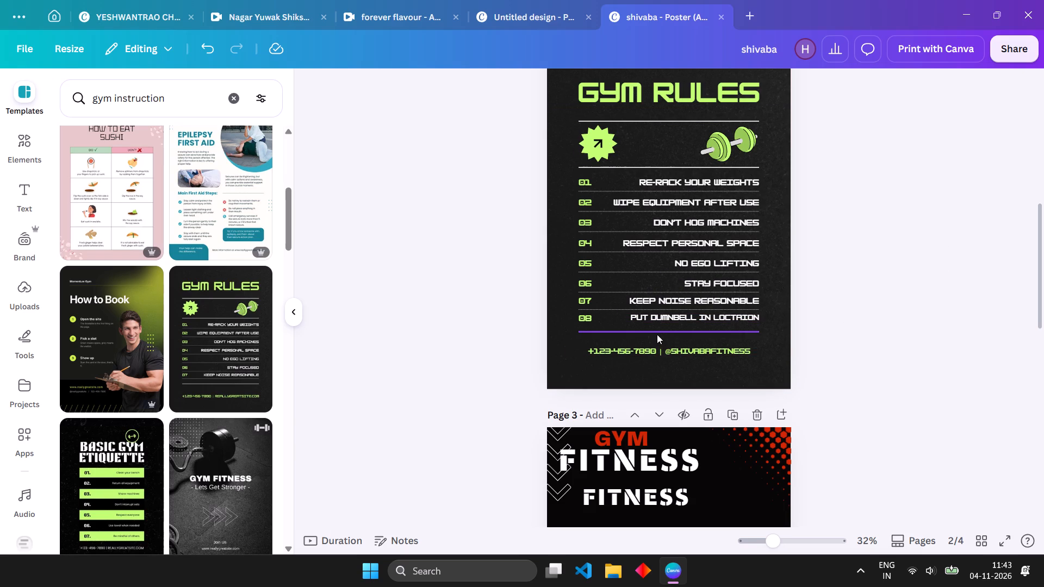
Review the gym rules page and the pages after it, down to the GYM MINDSET page.
{"action": "left_click", "coordinate": [657, 333]}
{"action": "left_click", "coordinate": [973, 247]}
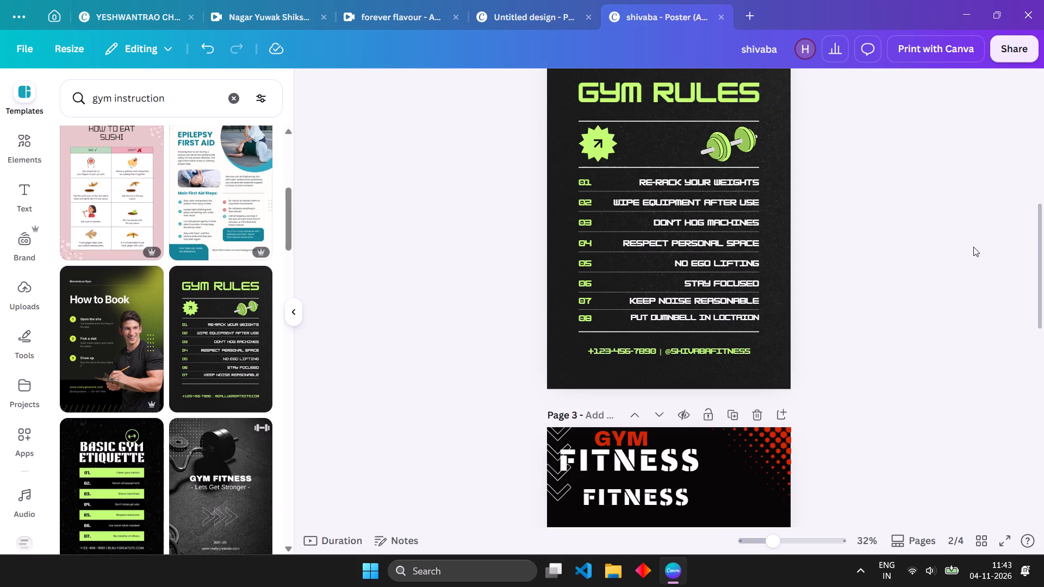
{"action": "scroll", "coordinate": [973, 250], "scroll_direction": "down", "scroll_amount": 2}
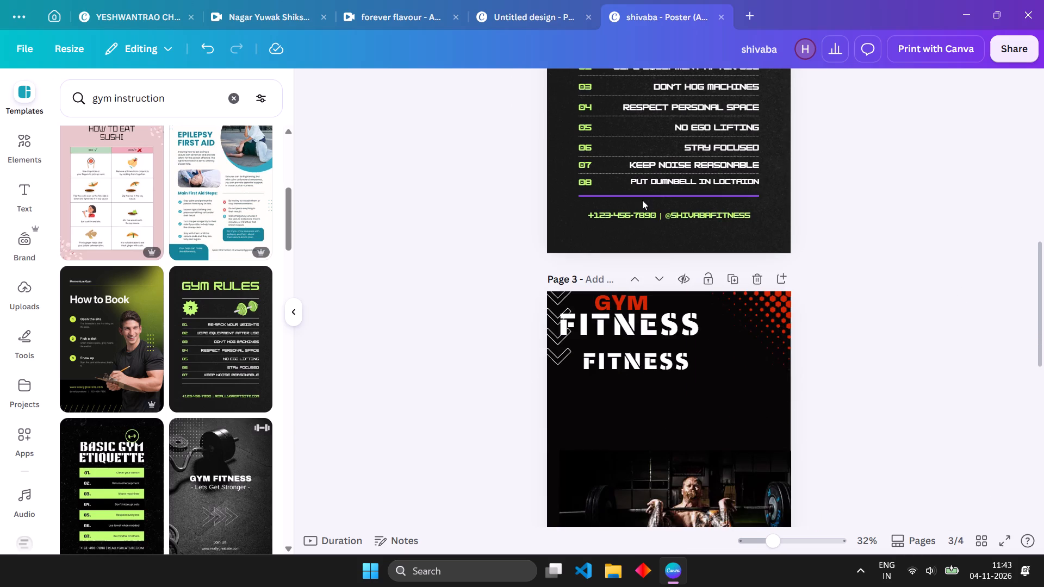
{"action": "scroll", "coordinate": [563, 358], "scroll_direction": "down", "scroll_amount": 2}
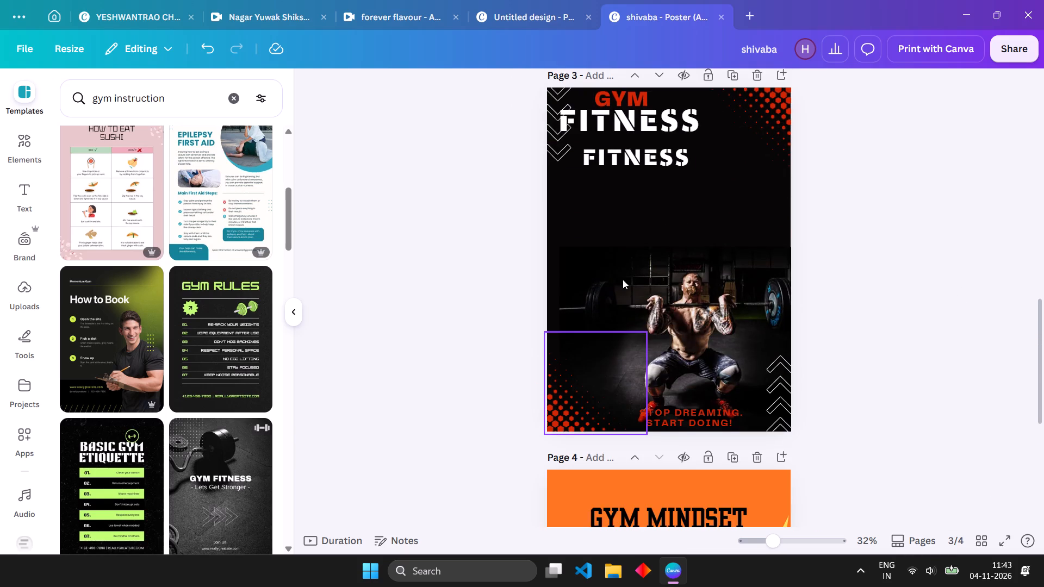
{"action": "scroll", "coordinate": [883, 266], "scroll_direction": "up", "scroll_amount": 3}
{"action": "scroll", "coordinate": [729, 353], "scroll_direction": "down", "scroll_amount": 1}
{"action": "scroll", "coordinate": [838, 277], "scroll_direction": "down", "scroll_amount": 3}
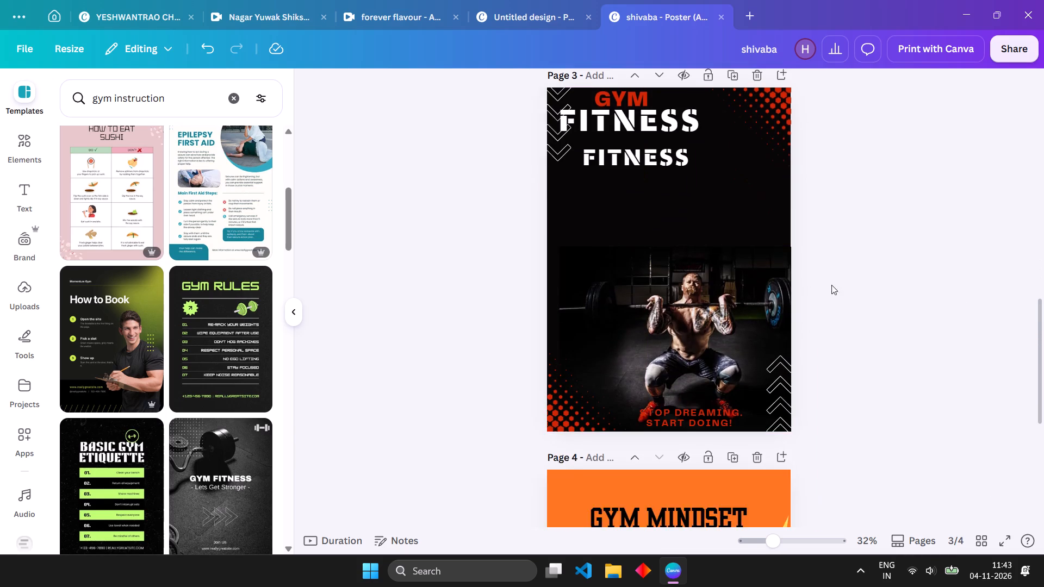
{"action": "scroll", "coordinate": [707, 365], "scroll_direction": "down", "scroll_amount": 3}
{"action": "scroll", "coordinate": [695, 354], "scroll_direction": "up", "scroll_amount": 3}
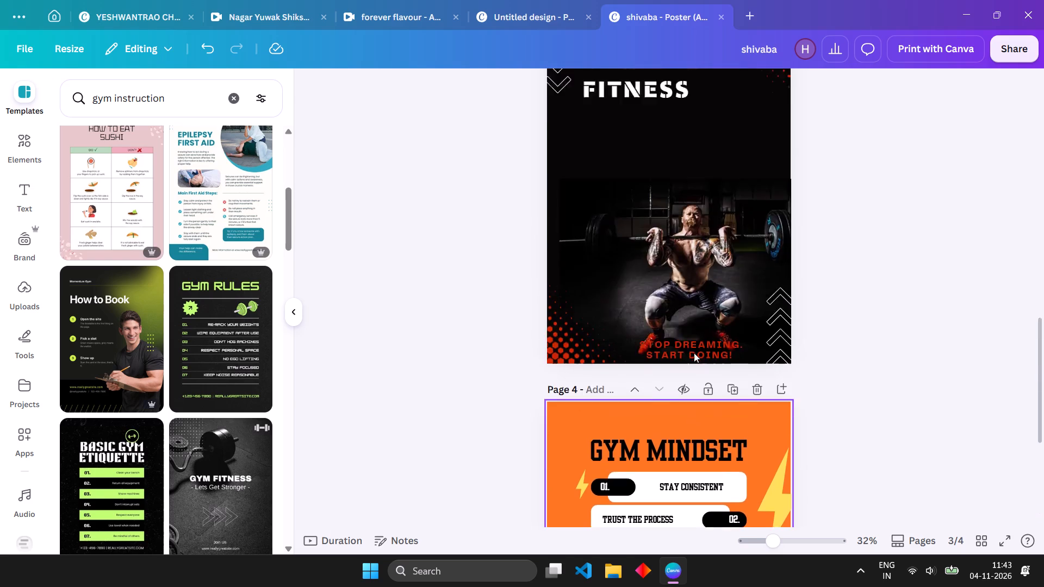
{"action": "scroll", "coordinate": [694, 353], "scroll_direction": "up", "scroll_amount": 3}
{"action": "scroll", "coordinate": [229, 240], "scroll_direction": "up", "scroll_amount": 2}
Search the poster templates for "gym motivational quotes".
{"action": "left_click", "coordinate": [158, 99]}
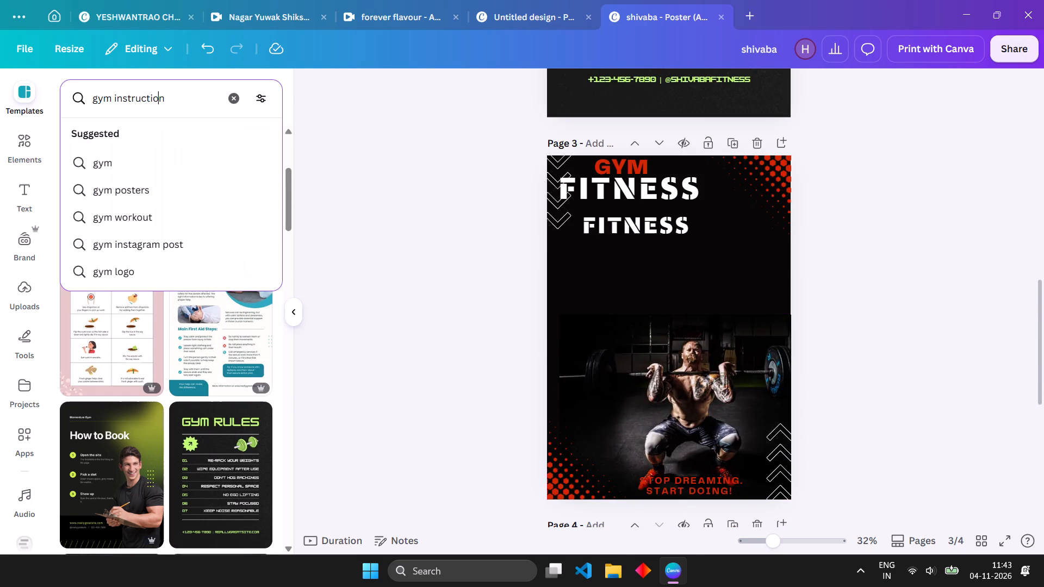
{"action": "left_click", "coordinate": [210, 99]}
{"action": "key", "text": "BackSpace"}
{"action": "key", "text": "BackSpace"}
{"action": "key", "text": "BackSpace"}
{"action": "key", "text": "BackSpace"}
{"action": "key", "text": "BackSpace"}
{"action": "key", "text": "BackSpace"}
{"action": "key", "text": "BackSpace"}
{"action": "key", "text": "BackSpace"}
{"action": "key", "text": "BackSpace"}
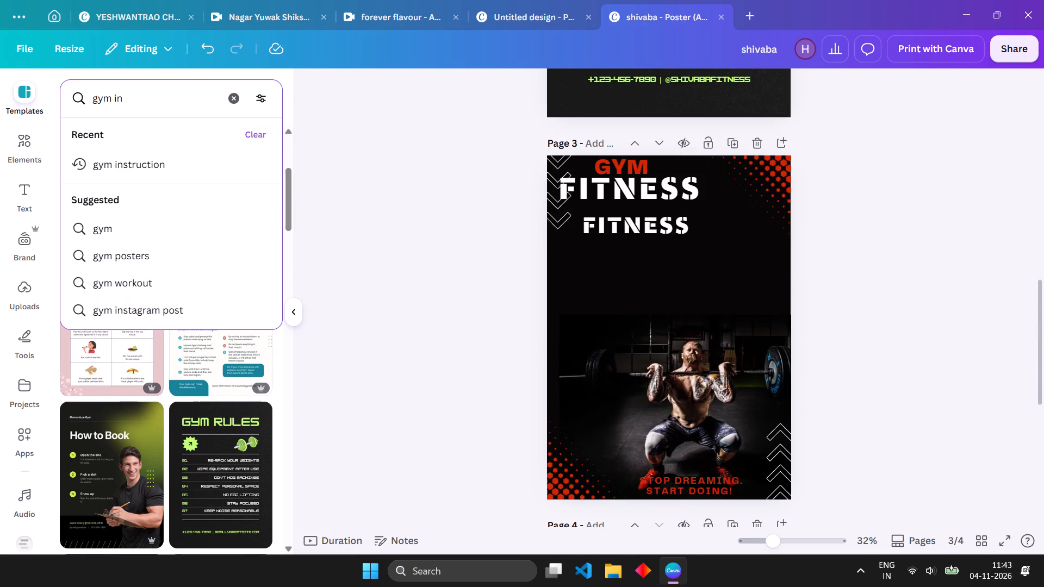
{"action": "key", "text": "BackSpace"}
{"action": "key", "text": "BackSpace"}
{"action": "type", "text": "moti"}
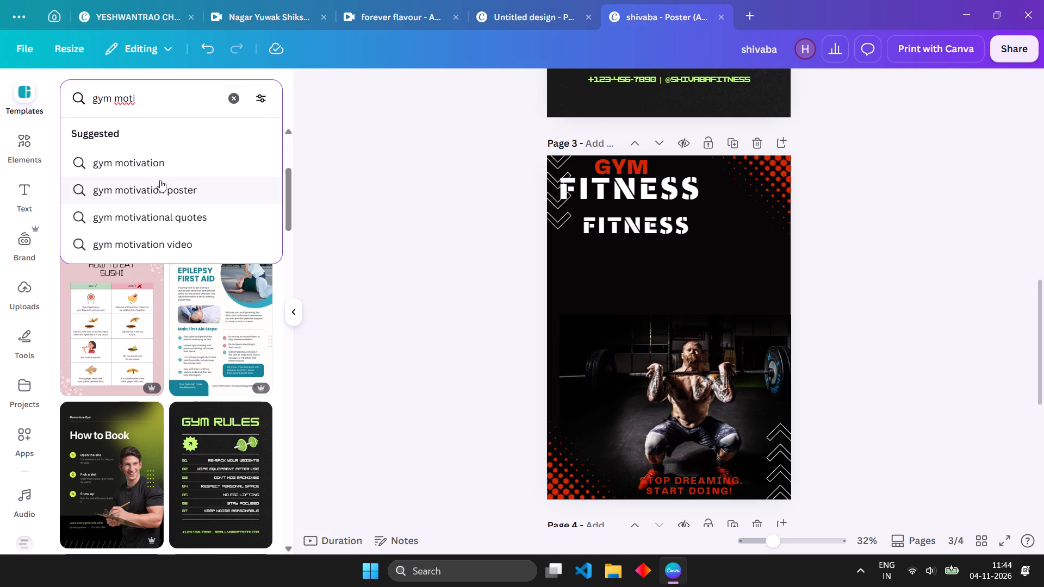
{"action": "left_click", "coordinate": [175, 213]}
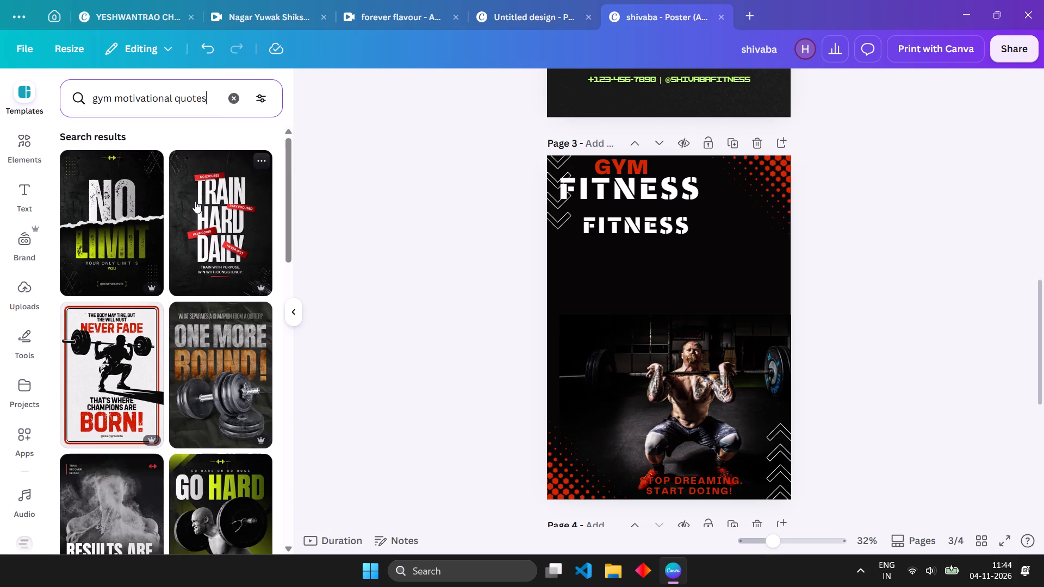
Browse the motivational quote templates and add the NO LIMIT template as a new page after the GYM FITNESS page.
{"action": "scroll", "coordinate": [197, 326], "scroll_direction": "down", "scroll_amount": 3}
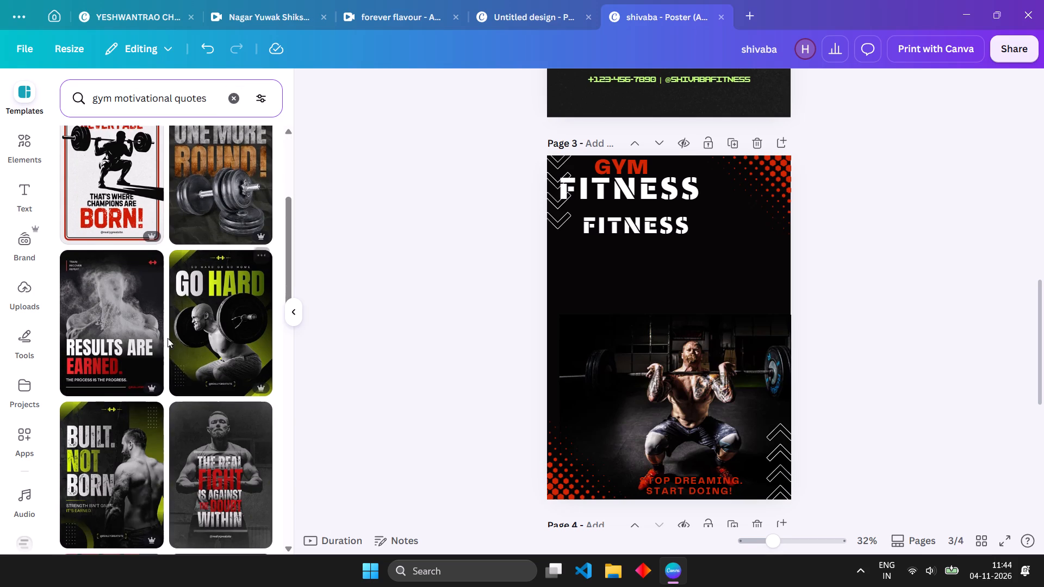
{"action": "scroll", "coordinate": [166, 338], "scroll_direction": "down", "scroll_amount": 6}
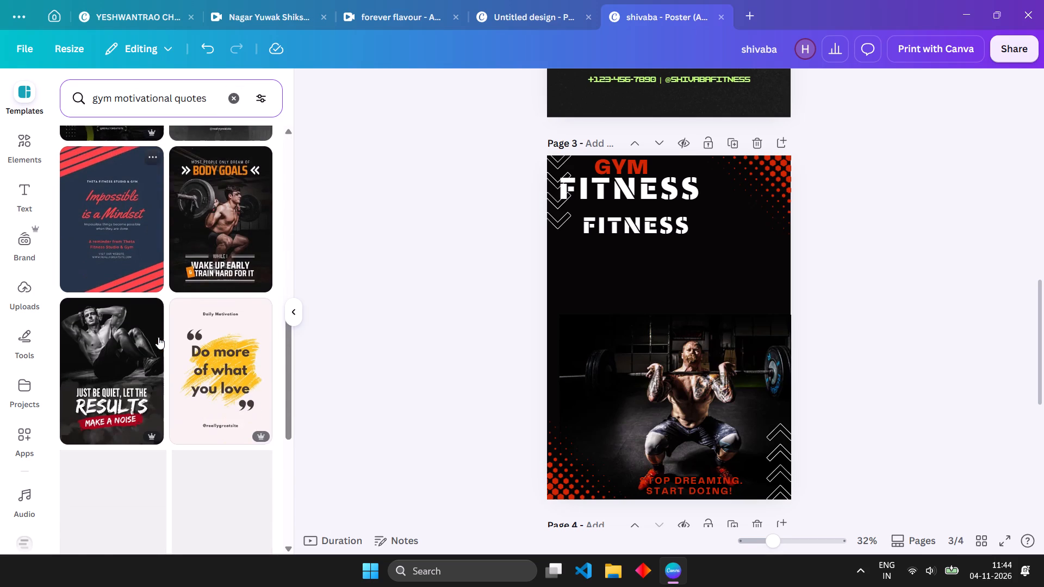
{"action": "scroll", "coordinate": [158, 337], "scroll_direction": "down", "scroll_amount": 1}
{"action": "scroll", "coordinate": [150, 288], "scroll_direction": "down", "scroll_amount": 2}
{"action": "scroll", "coordinate": [157, 298], "scroll_direction": "up", "scroll_amount": 9}
{"action": "scroll", "coordinate": [205, 291], "scroll_direction": "up", "scroll_amount": 6}
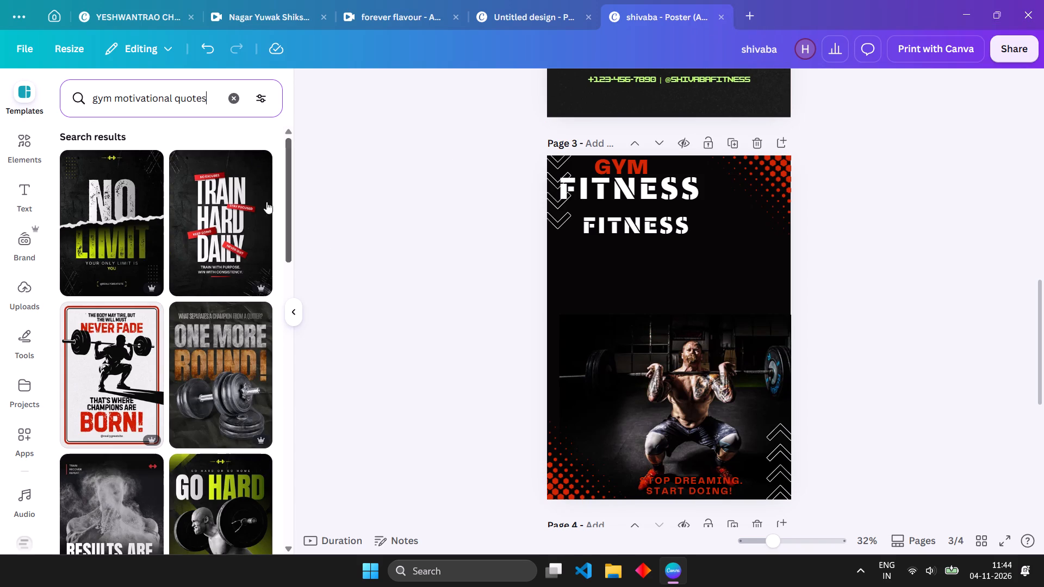
{"action": "left_click", "coordinate": [136, 207]}
{"action": "left_click", "coordinate": [549, 327]}
{"action": "scroll", "coordinate": [565, 312], "scroll_direction": "down", "scroll_amount": 3}
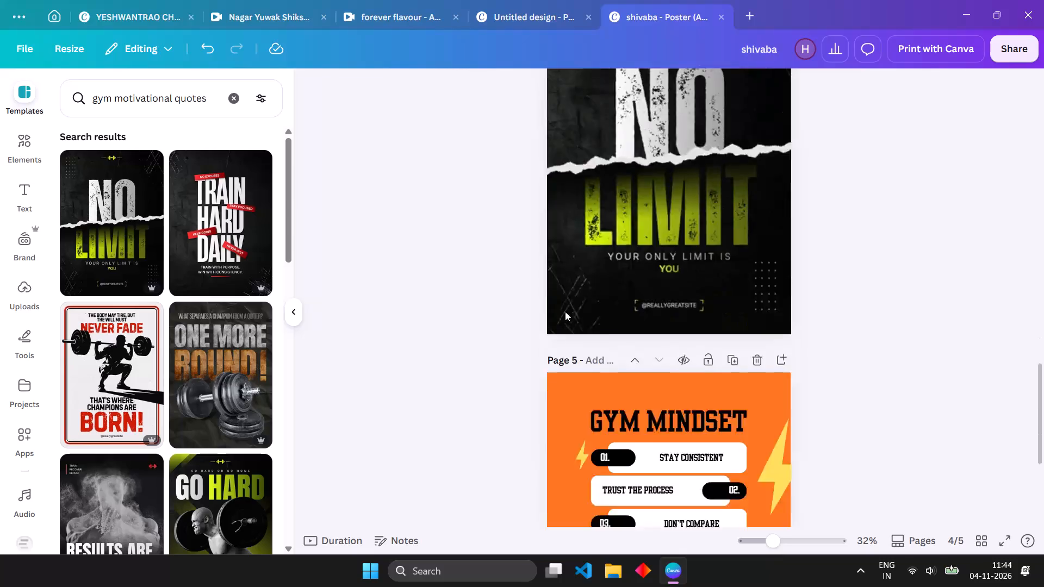
{"action": "scroll", "coordinate": [565, 311], "scroll_direction": "down", "scroll_amount": 3}
{"action": "scroll", "coordinate": [592, 312], "scroll_direction": "up", "scroll_amount": 4}
{"action": "left_click", "coordinate": [632, 239]}
{"action": "left_click", "coordinate": [899, 261]}
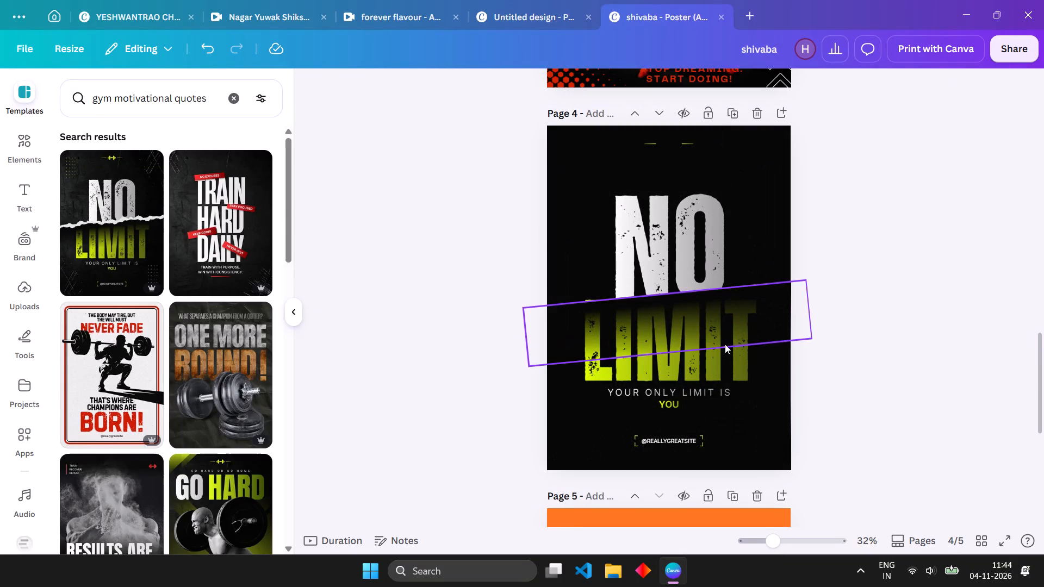
{"action": "left_click", "coordinate": [971, 320]}
{"action": "left_click", "coordinate": [693, 437]}
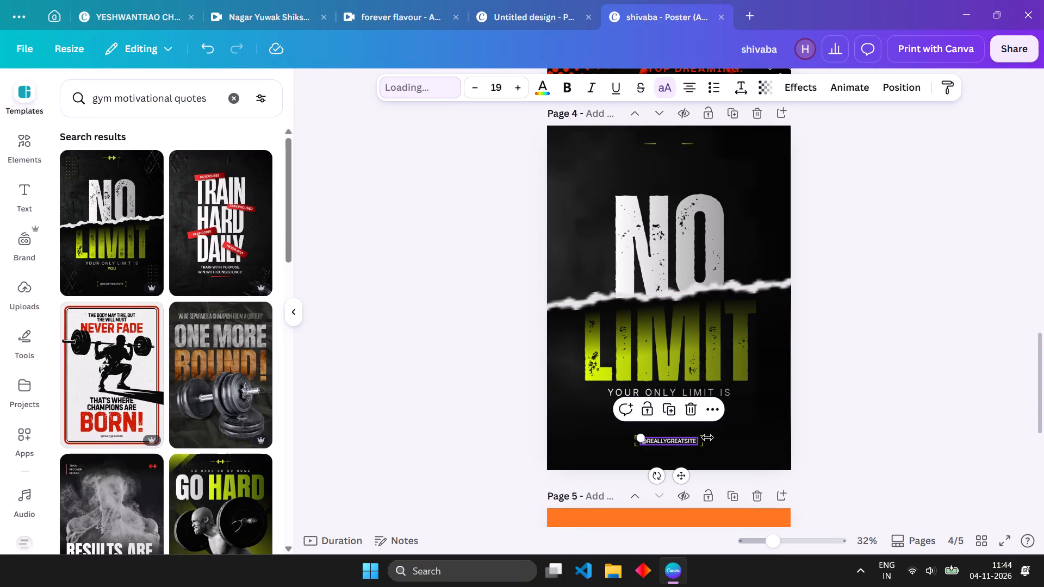
{"action": "left_click", "coordinate": [675, 441]}
{"action": "key", "text": "BackSpace"}
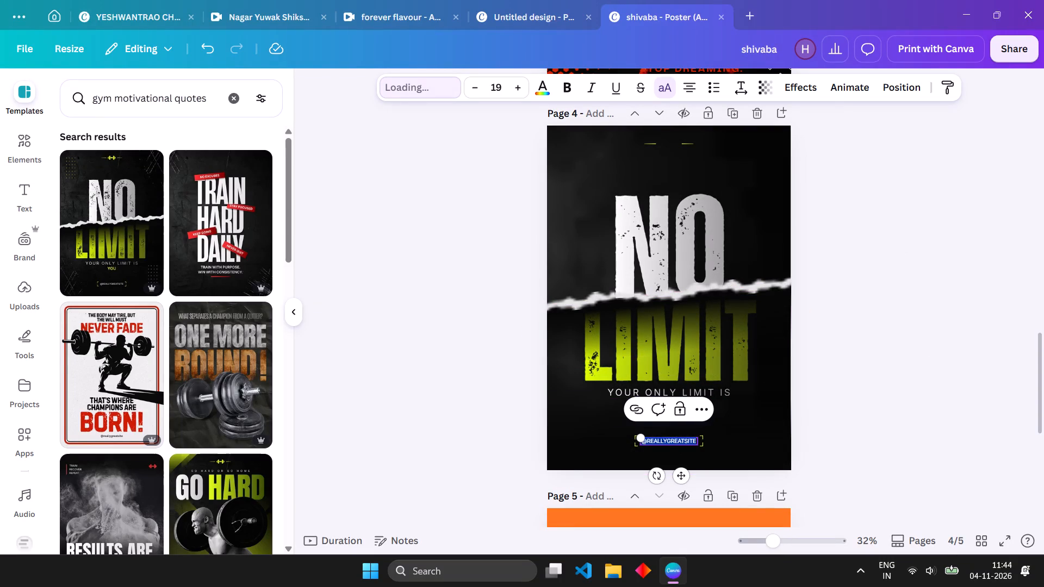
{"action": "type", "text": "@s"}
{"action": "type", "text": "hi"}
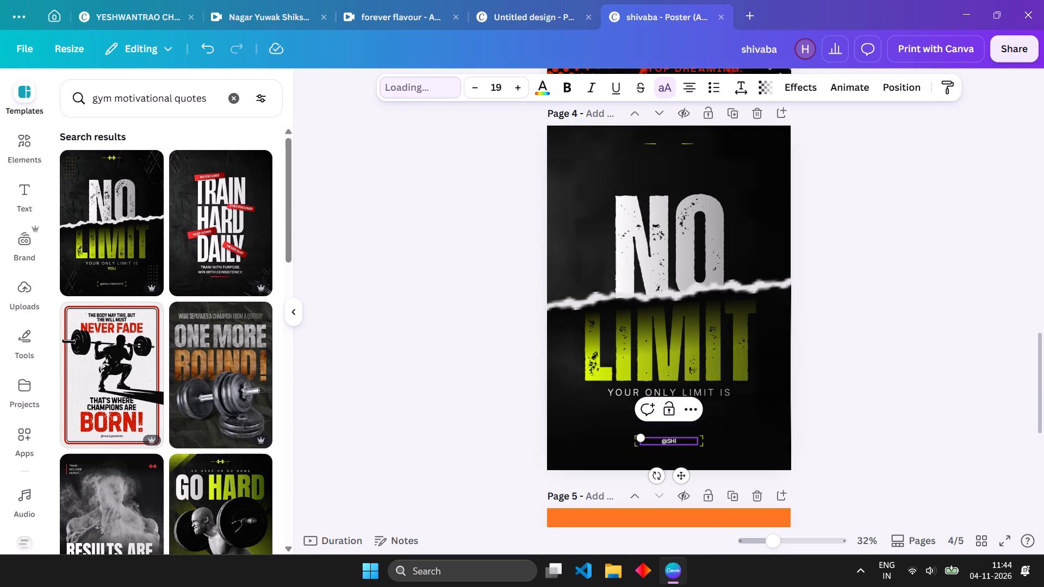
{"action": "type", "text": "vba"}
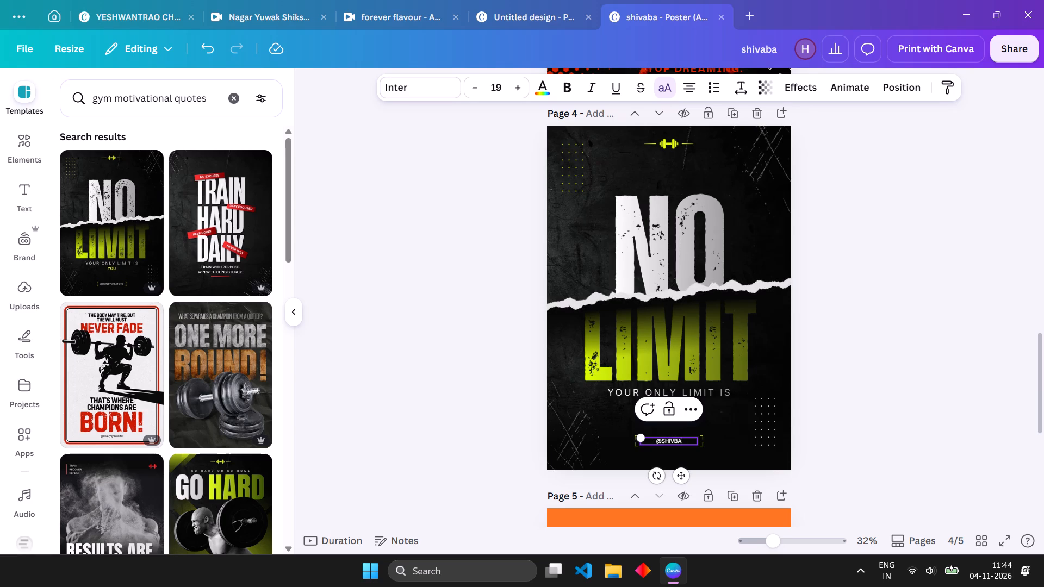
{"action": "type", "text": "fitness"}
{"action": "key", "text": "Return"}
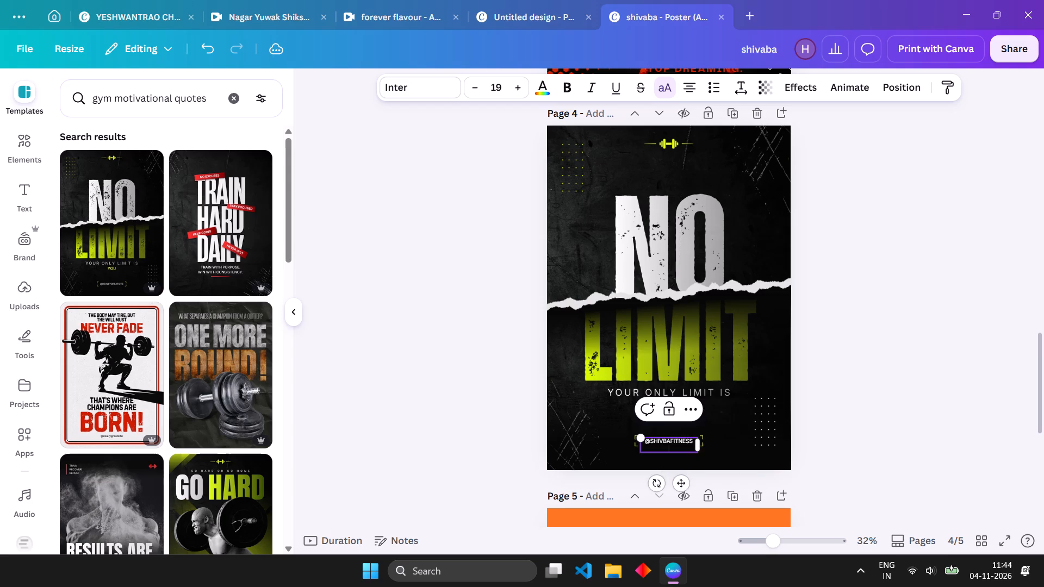
{"action": "left_click", "coordinate": [1015, 417]}
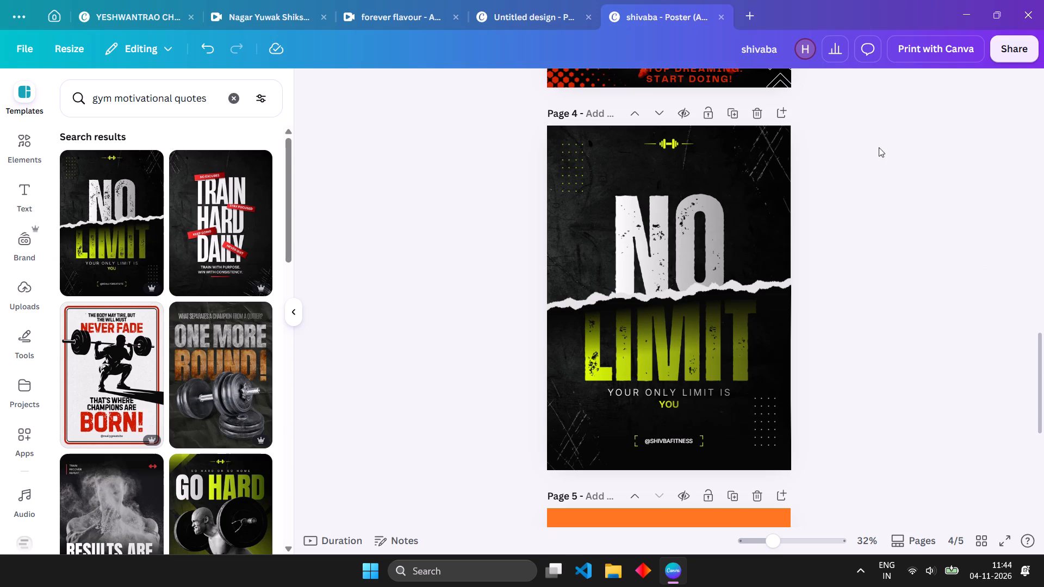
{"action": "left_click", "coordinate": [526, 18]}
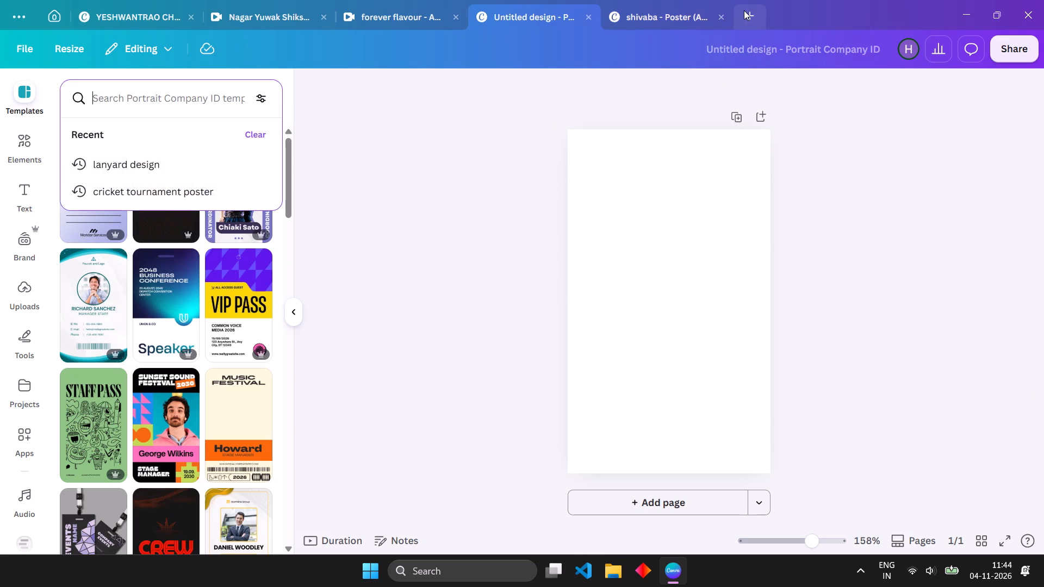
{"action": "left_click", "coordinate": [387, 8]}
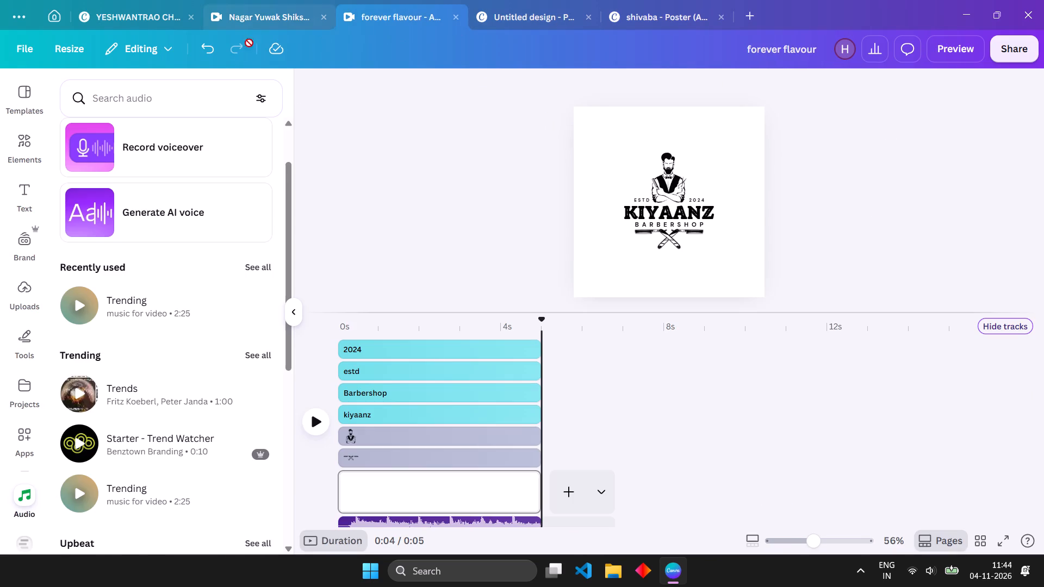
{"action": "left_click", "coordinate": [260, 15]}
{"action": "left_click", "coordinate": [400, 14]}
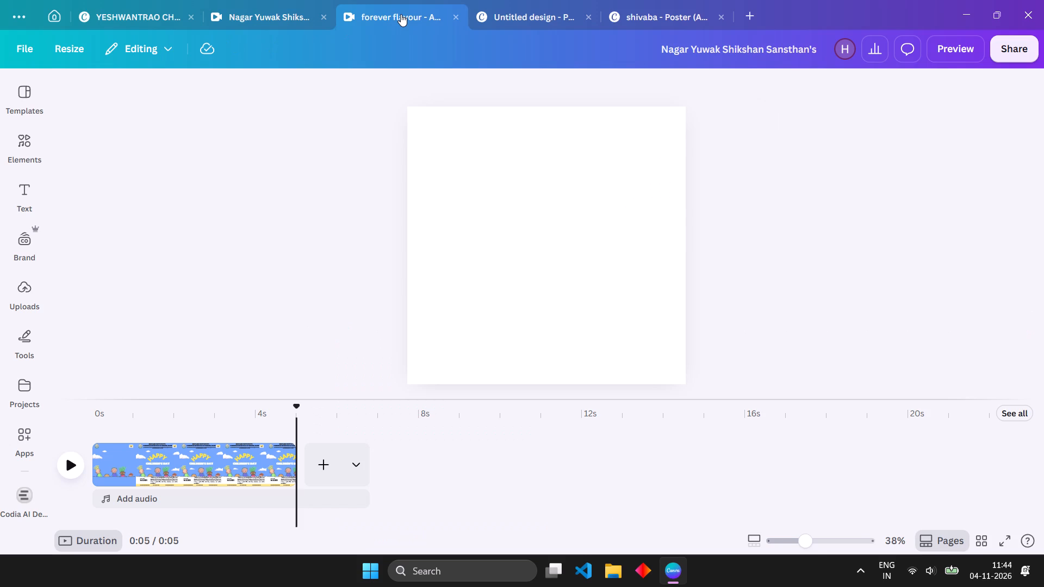
Create a new blank design of the Logo type.
{"action": "left_click", "coordinate": [744, 16]}
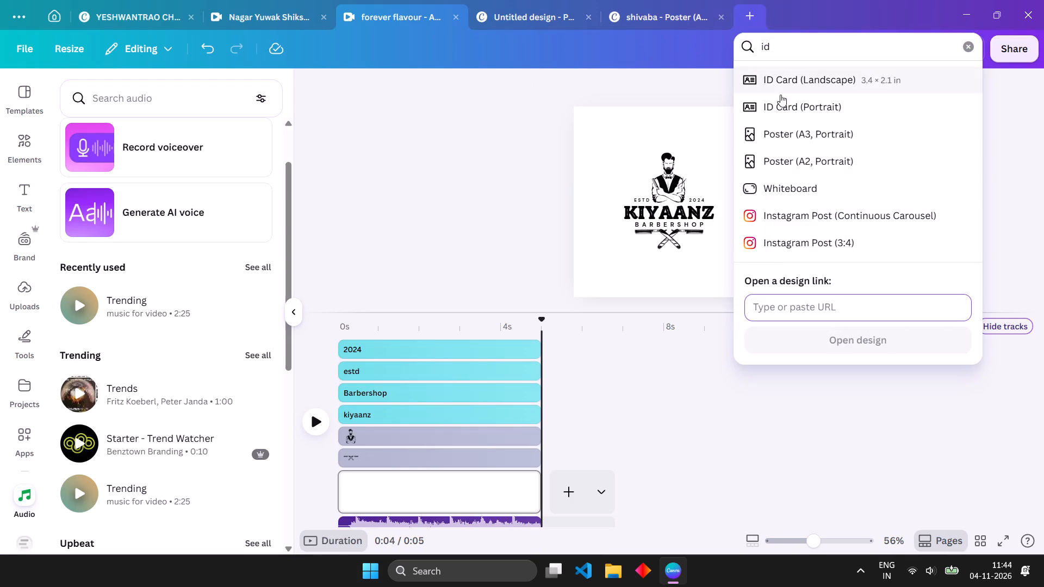
{"action": "scroll", "coordinate": [783, 186], "scroll_direction": "down", "scroll_amount": 4}
{"action": "left_click", "coordinate": [799, 48]}
{"action": "key", "text": "BackSpace"}
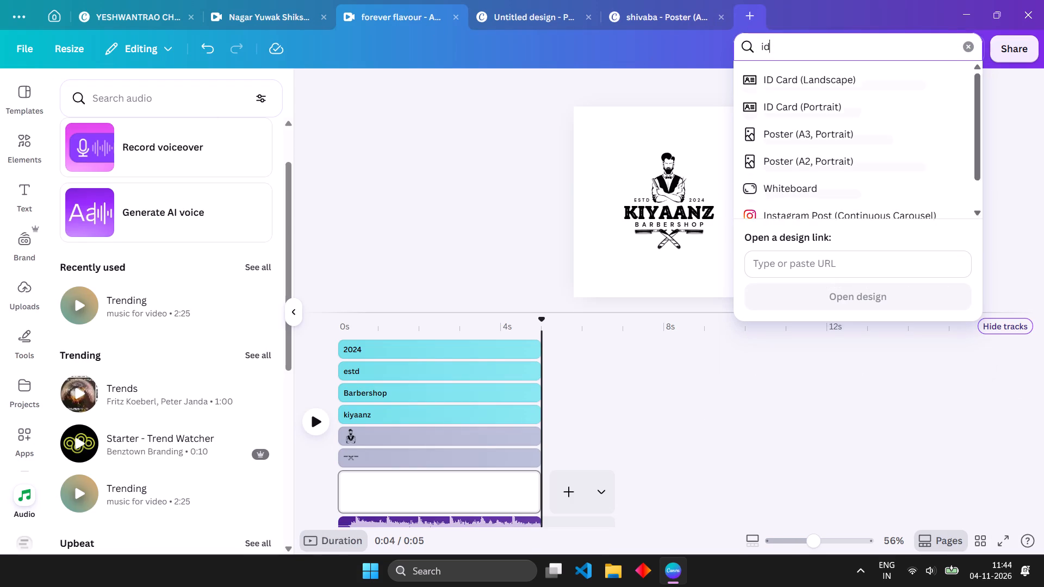
{"action": "key", "text": "BackSpace"}
{"action": "key", "text": "BackSpace"}
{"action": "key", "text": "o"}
{"action": "key", "text": "BackSpace"}
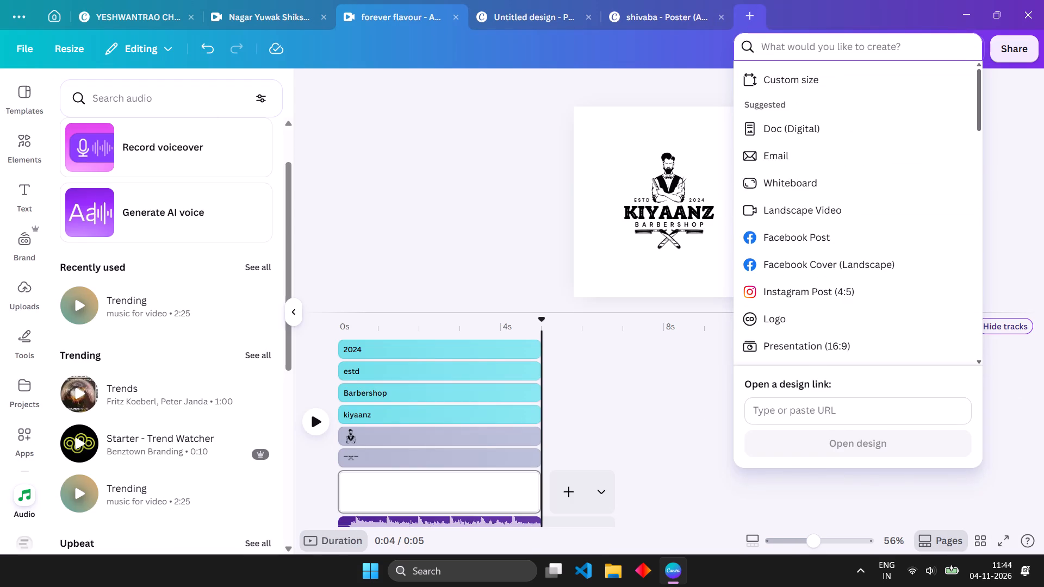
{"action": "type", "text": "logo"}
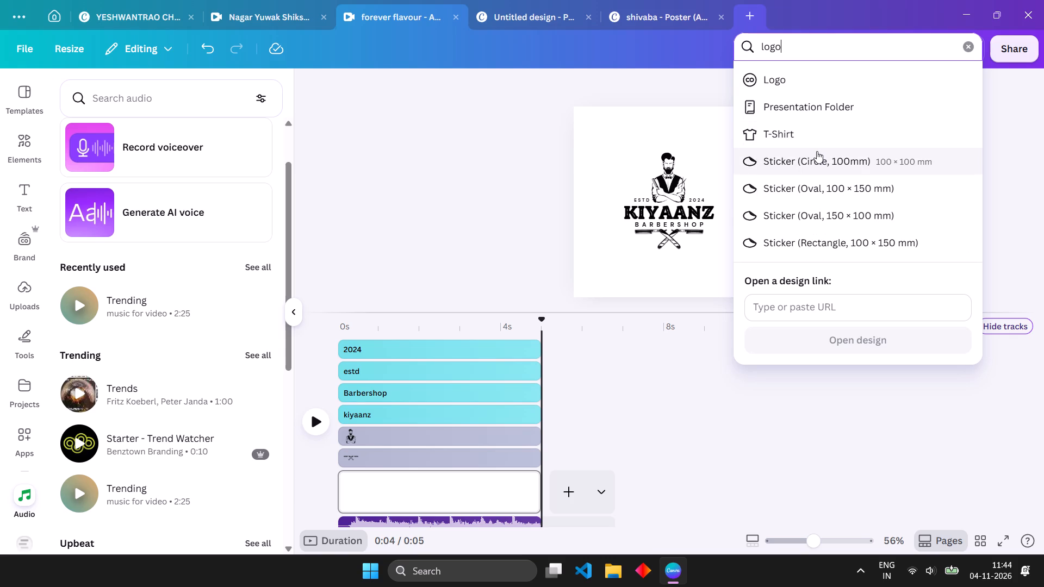
{"action": "left_click", "coordinate": [800, 78]}
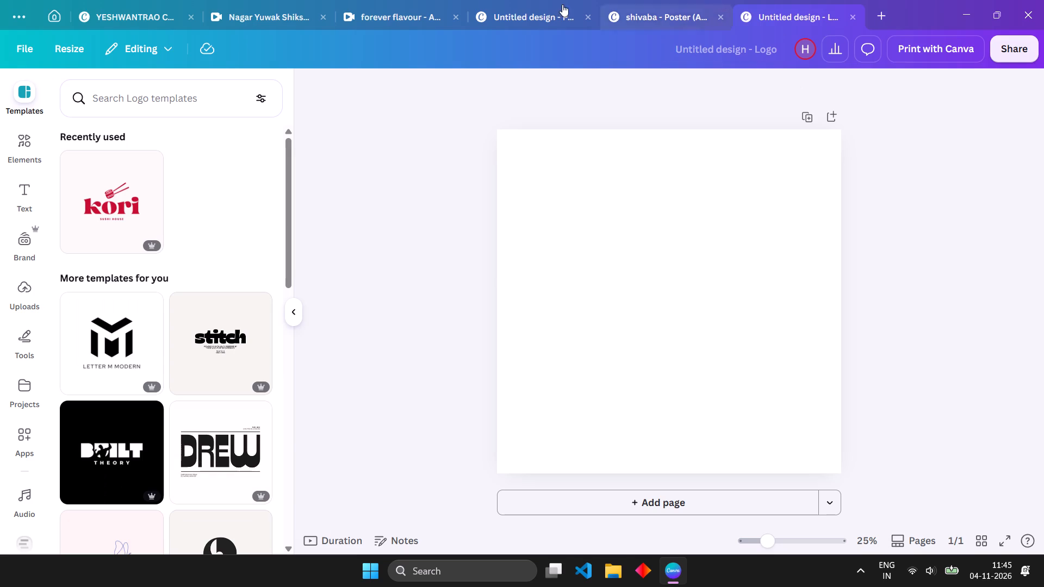
Search the logo templates for "gym".
{"action": "left_click", "coordinate": [216, 94]}
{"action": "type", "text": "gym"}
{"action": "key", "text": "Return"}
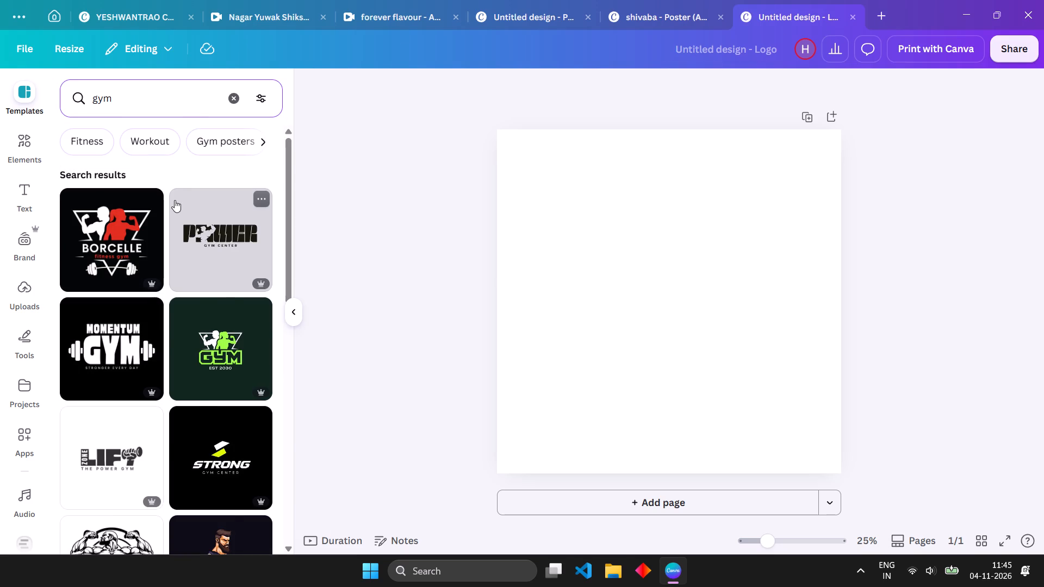
Browse the gym logo templates and apply the BORCELLE fitness gym template to the blank logo page.
{"action": "scroll", "coordinate": [175, 200], "scroll_direction": "down", "scroll_amount": 2}
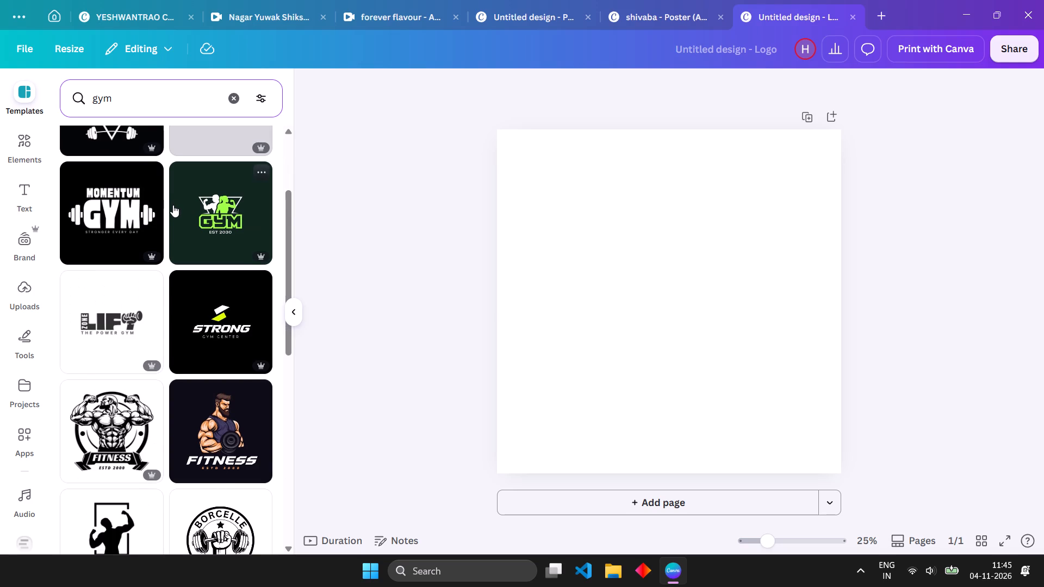
{"action": "scroll", "coordinate": [173, 205], "scroll_direction": "down", "scroll_amount": 1}
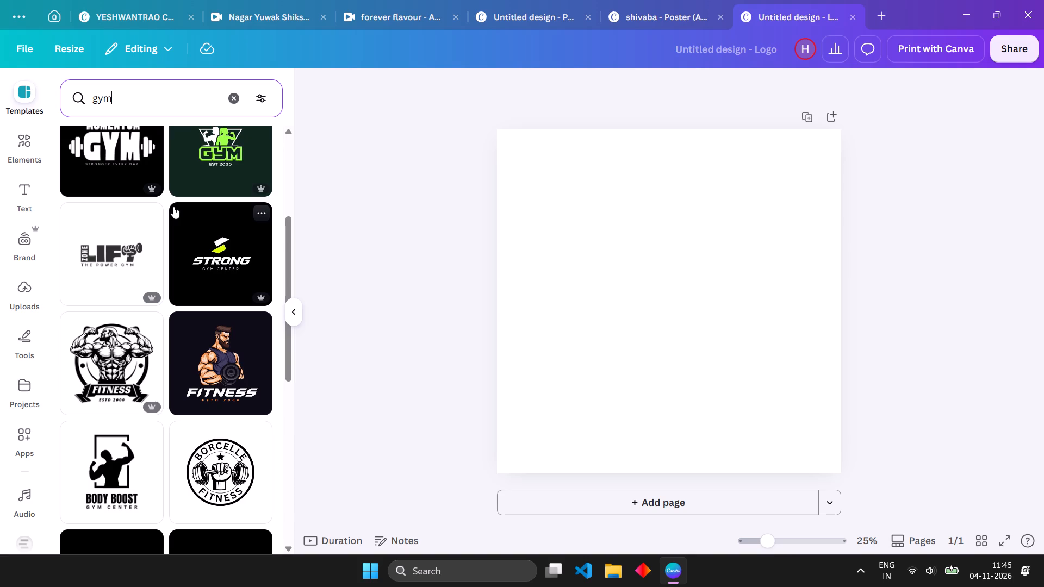
{"action": "scroll", "coordinate": [173, 207], "scroll_direction": "down", "scroll_amount": 3}
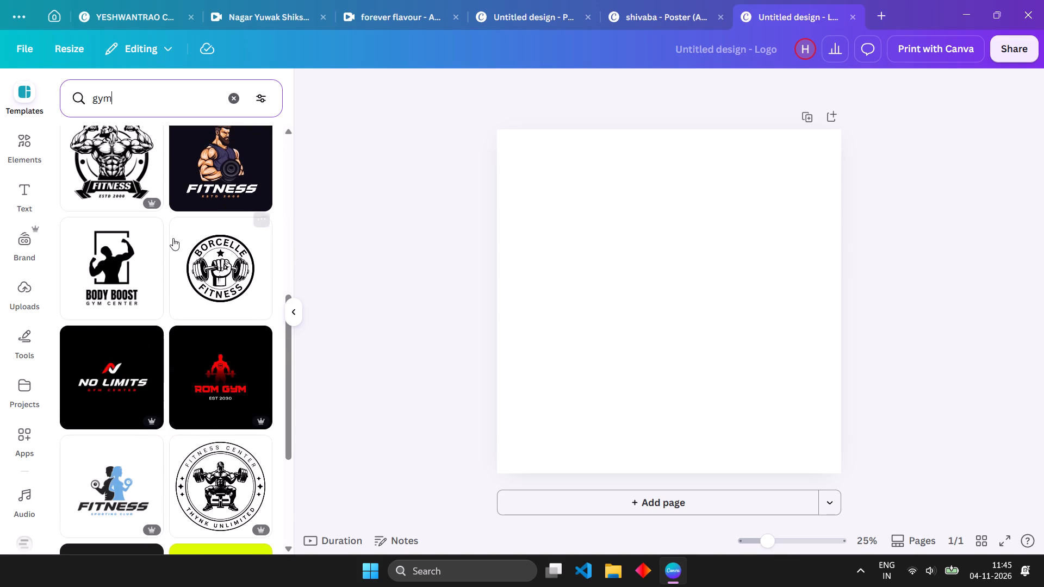
{"action": "scroll", "coordinate": [173, 238], "scroll_direction": "down", "scroll_amount": 2}
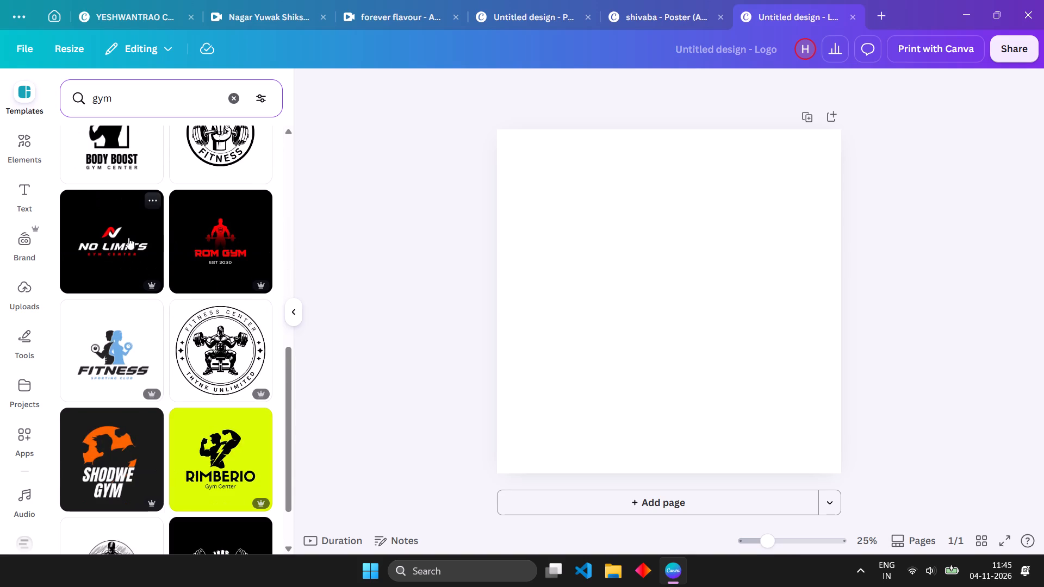
{"action": "scroll", "coordinate": [128, 237], "scroll_direction": "down", "scroll_amount": 1}
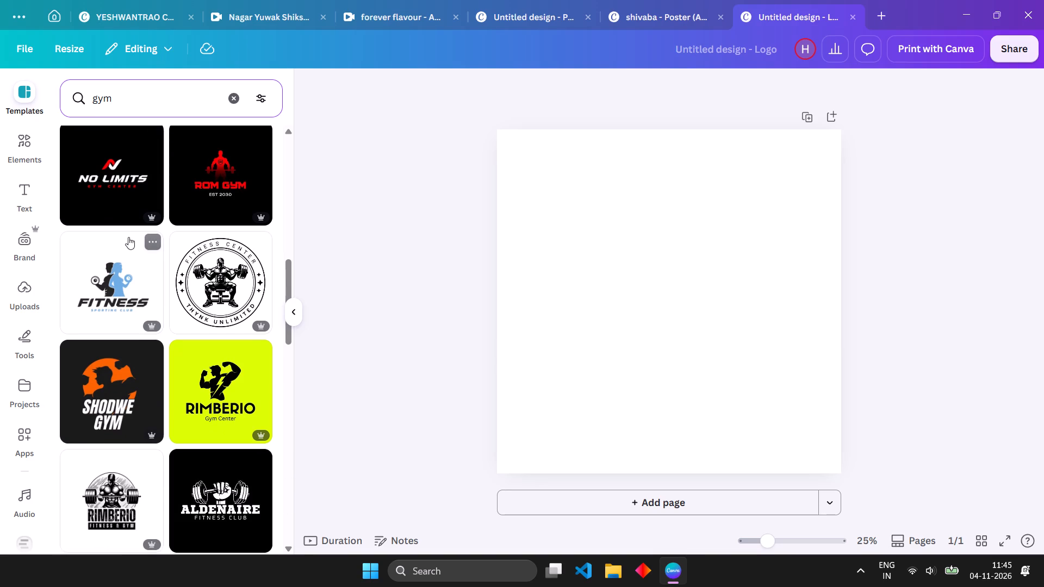
{"action": "scroll", "coordinate": [128, 237], "scroll_direction": "down", "scroll_amount": 2}
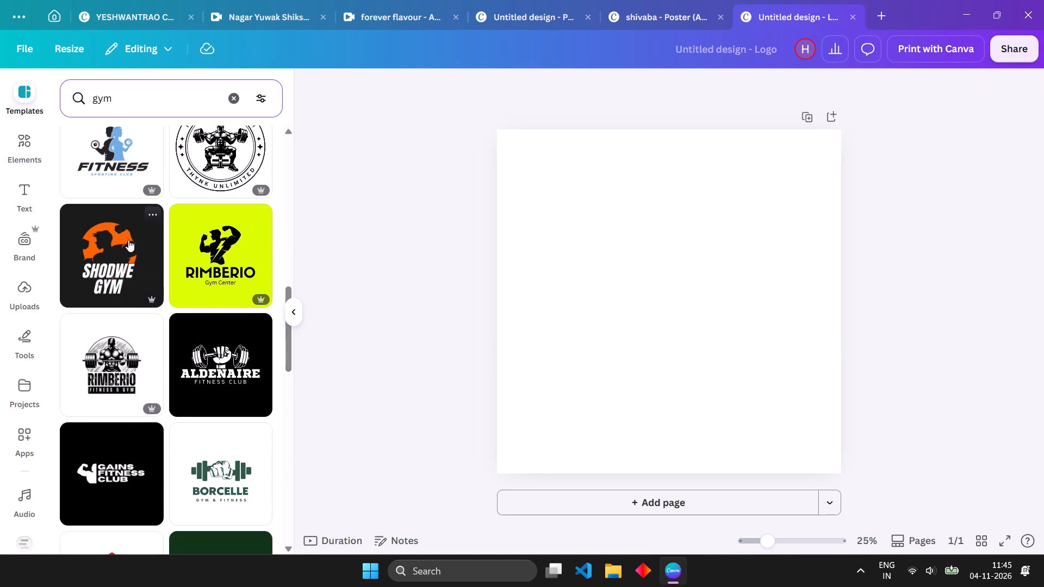
{"action": "scroll", "coordinate": [133, 249], "scroll_direction": "down", "scroll_amount": 1}
{"action": "scroll", "coordinate": [179, 248], "scroll_direction": "down", "scroll_amount": 3}
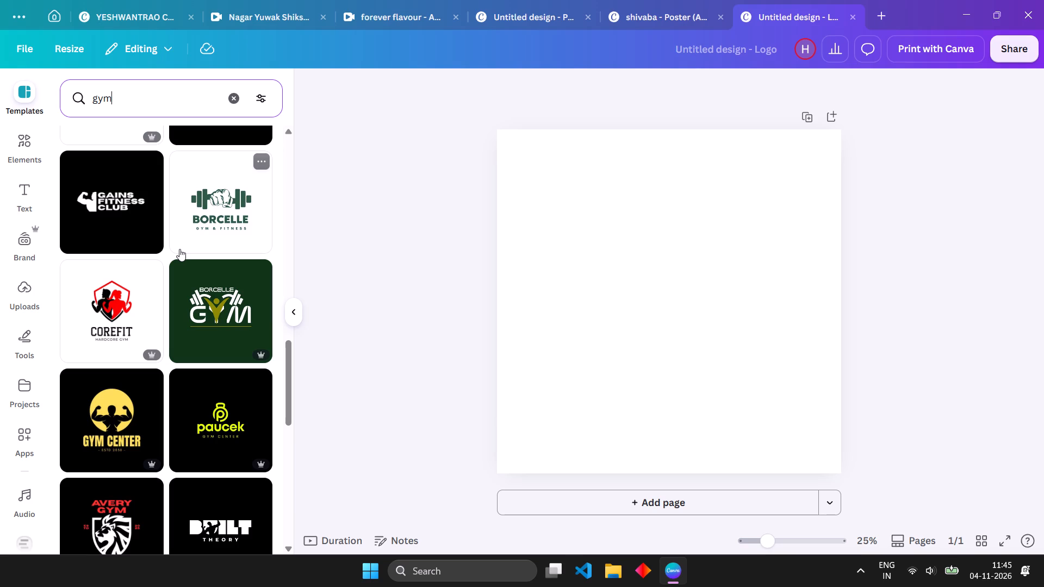
{"action": "scroll", "coordinate": [179, 249], "scroll_direction": "down", "scroll_amount": 1}
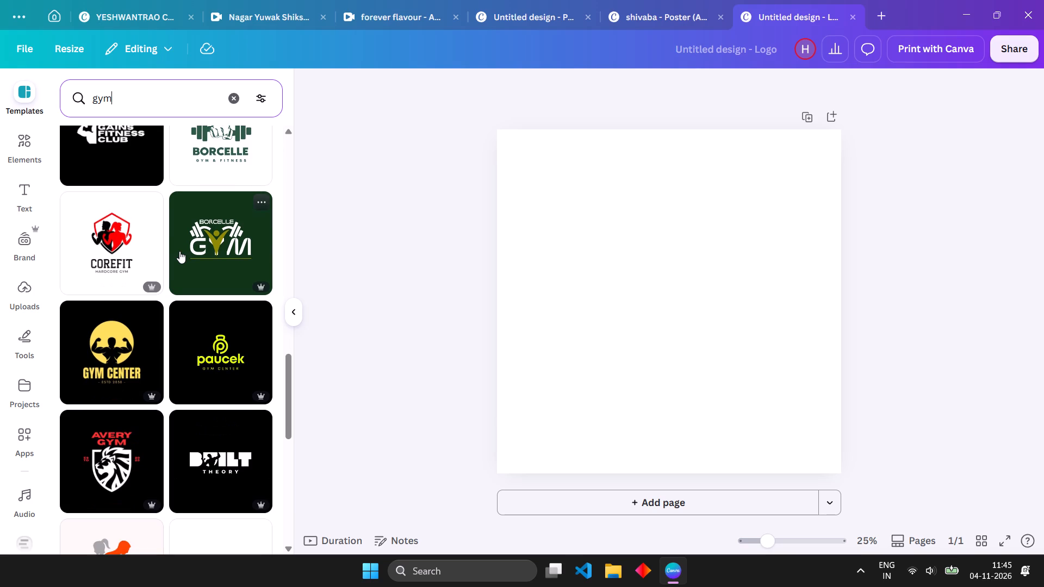
{"action": "scroll", "coordinate": [179, 251], "scroll_direction": "down", "scroll_amount": 2}
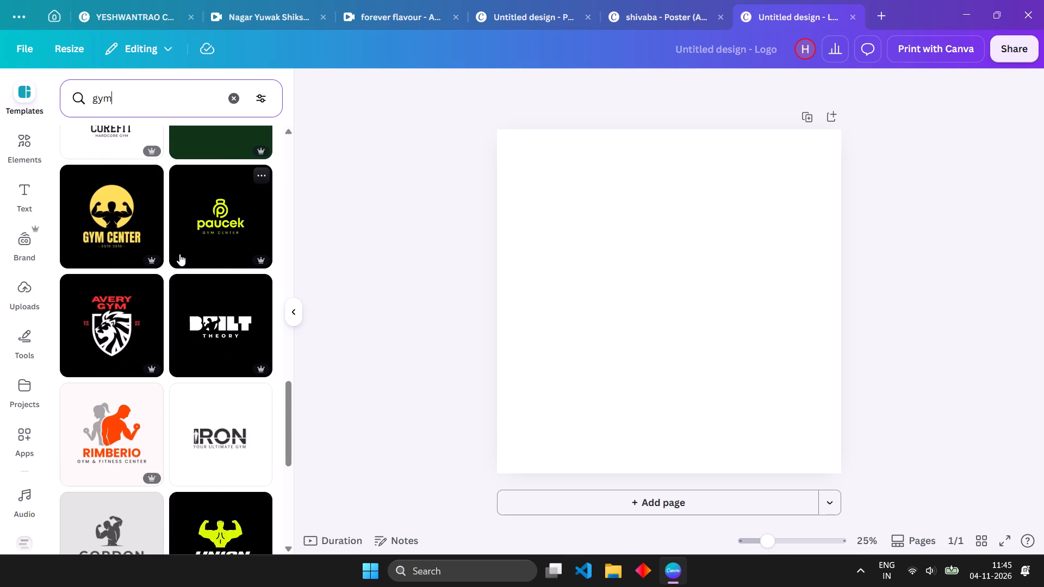
{"action": "scroll", "coordinate": [179, 254], "scroll_direction": "down", "scroll_amount": 6}
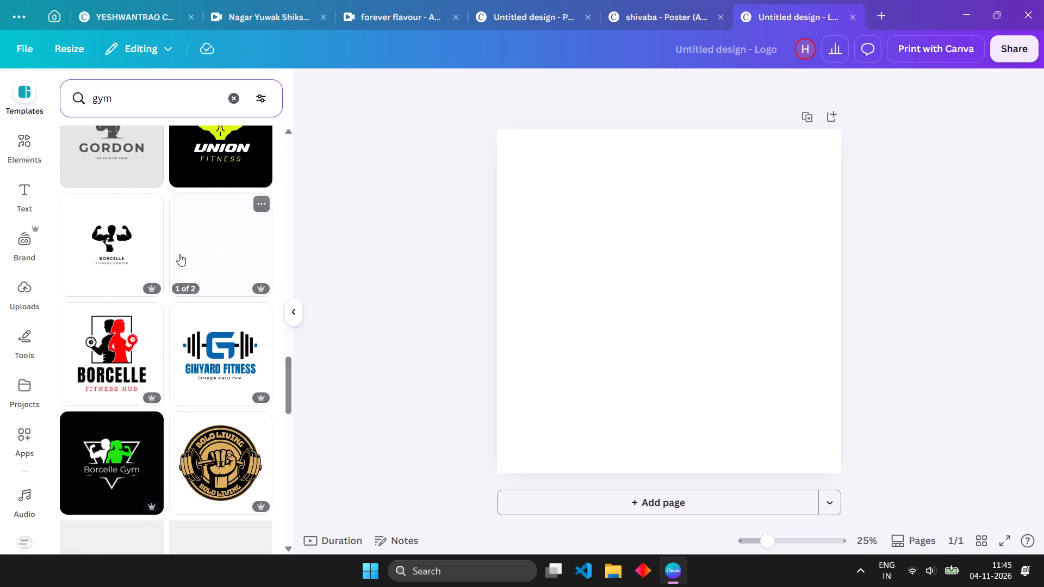
{"action": "scroll", "coordinate": [179, 254], "scroll_direction": "down", "scroll_amount": 5}
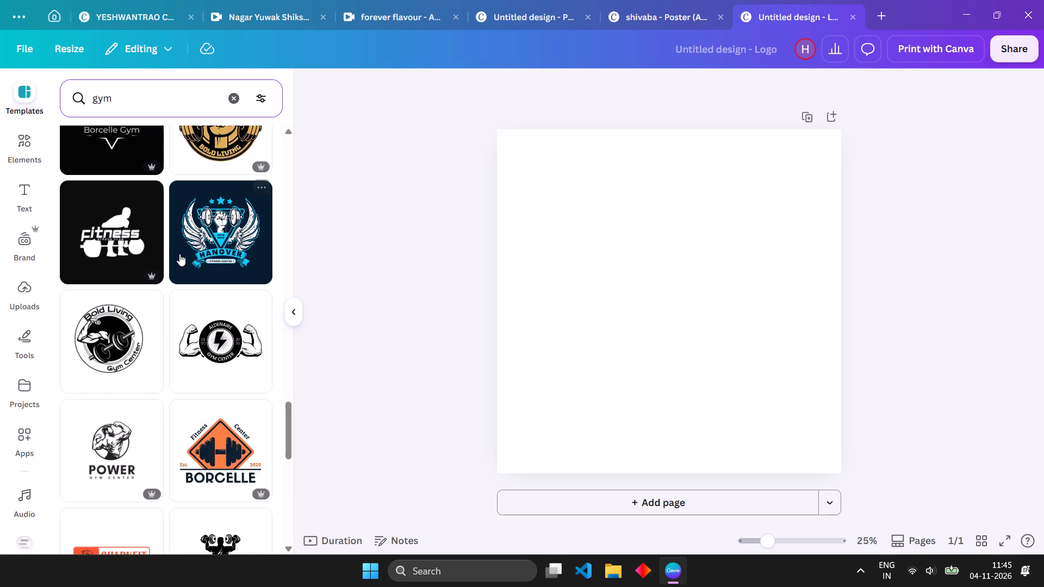
{"action": "scroll", "coordinate": [179, 252], "scroll_direction": "down", "scroll_amount": 4}
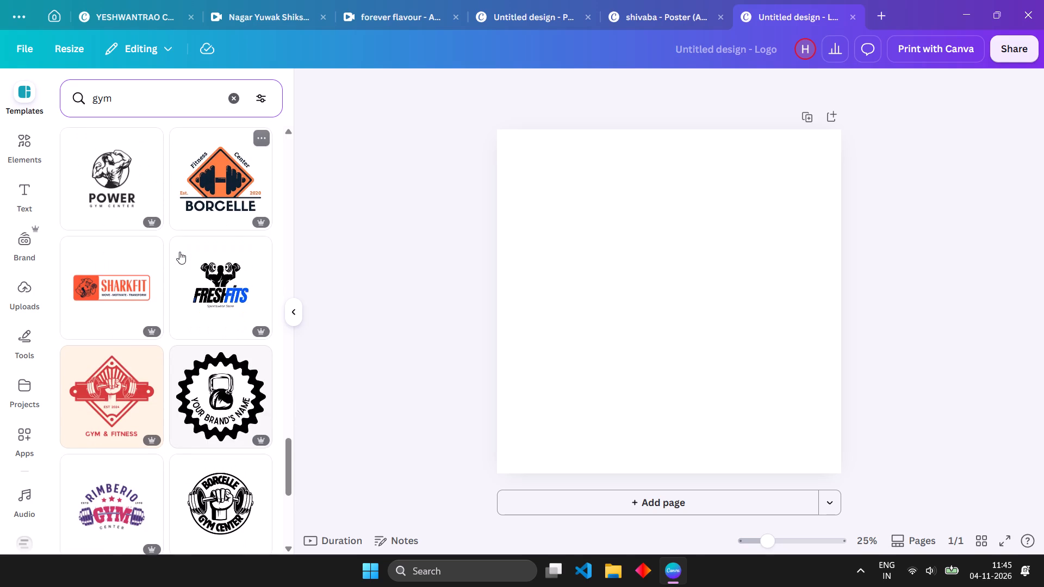
{"action": "scroll", "coordinate": [179, 252], "scroll_direction": "down", "scroll_amount": 5}
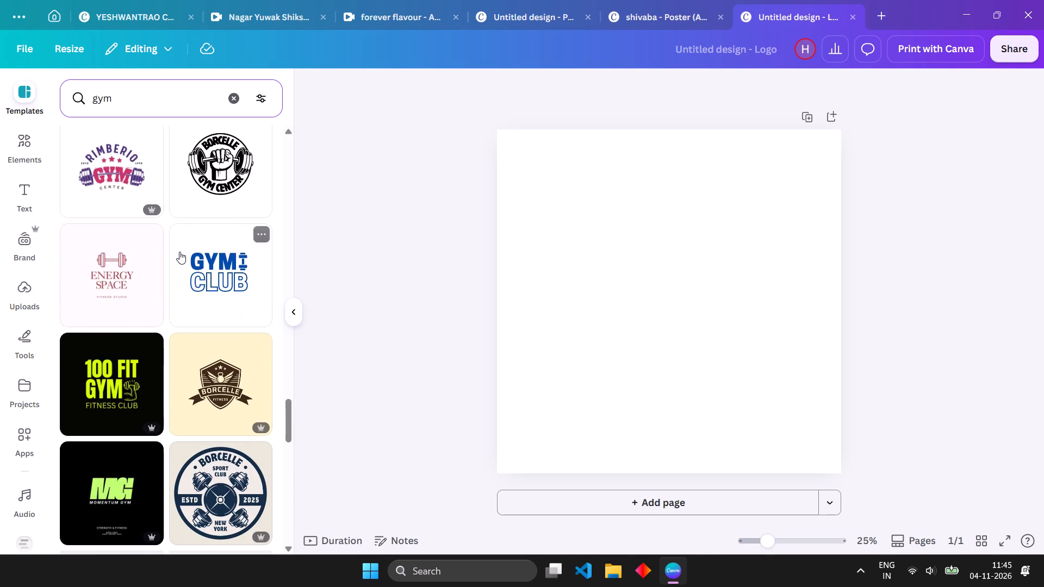
{"action": "scroll", "coordinate": [179, 252], "scroll_direction": "down", "scroll_amount": 2}
{"action": "scroll", "coordinate": [179, 252], "scroll_direction": "up", "scroll_amount": 15}
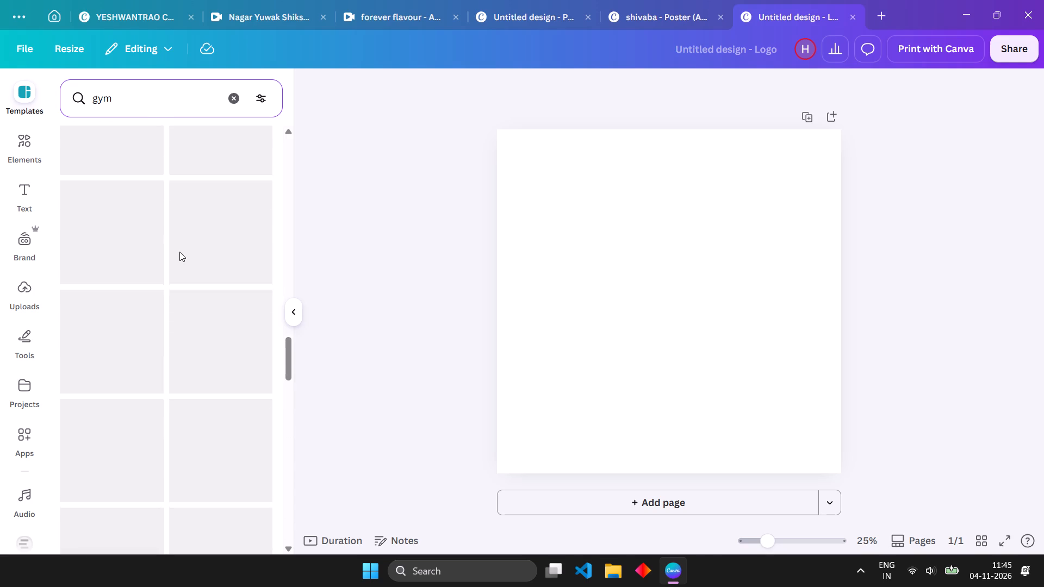
{"action": "scroll", "coordinate": [179, 252], "scroll_direction": "up", "scroll_amount": 20}
{"action": "scroll", "coordinate": [179, 252], "scroll_direction": "up", "scroll_amount": 13}
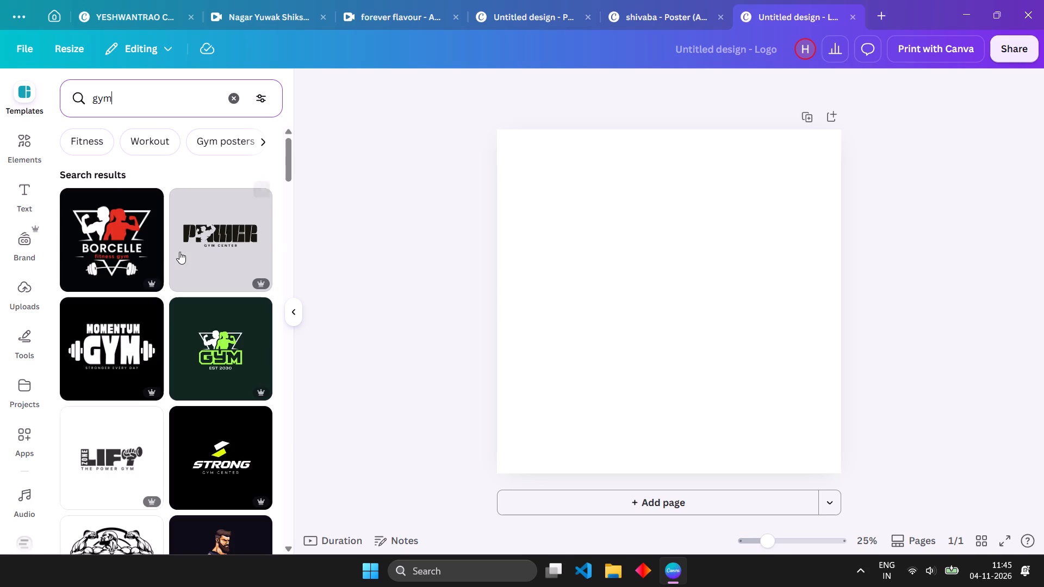
{"action": "left_click", "coordinate": [119, 244]}
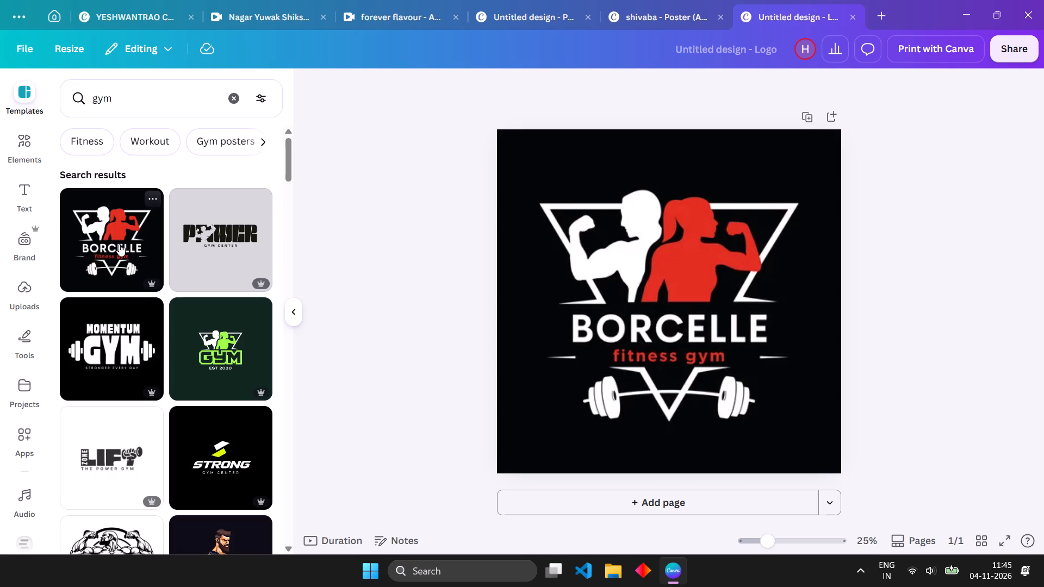
{"action": "left_click", "coordinate": [660, 280]}
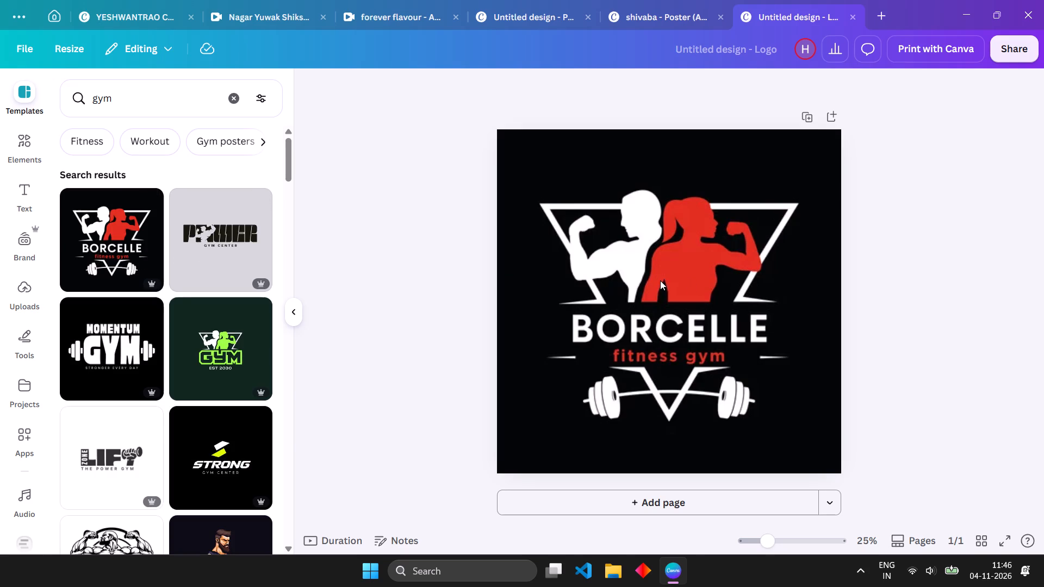
{"action": "left_click", "coordinate": [948, 266]}
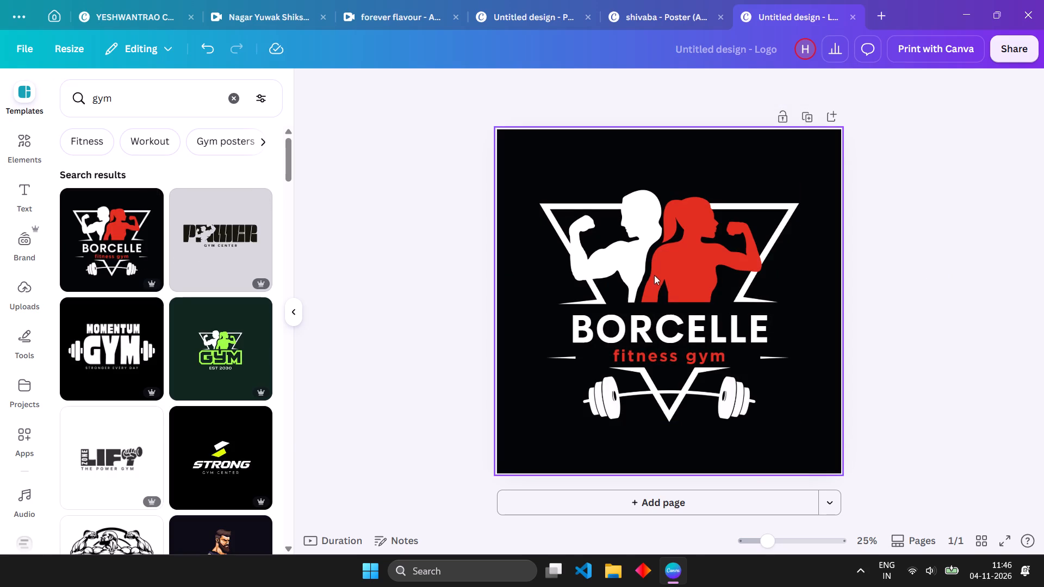
Copy the triangle graphic with the two flexing figures from the logo and paste it onto the NO LIMIT page of the shivaba poster.
{"action": "right_click", "coordinate": [655, 274]}
{"action": "left_click", "coordinate": [711, 139]}
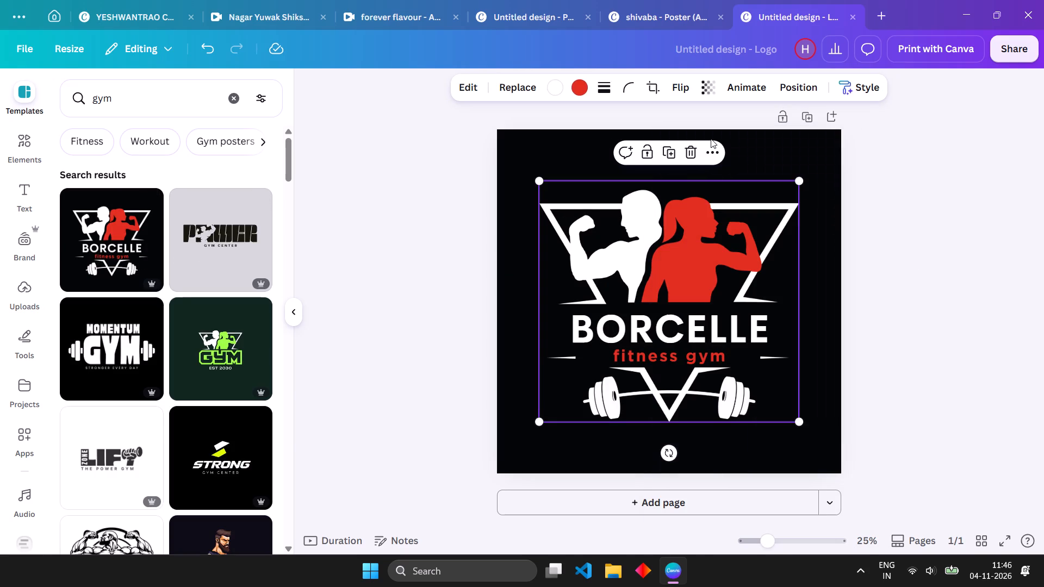
{"action": "left_click", "coordinate": [669, 27]}
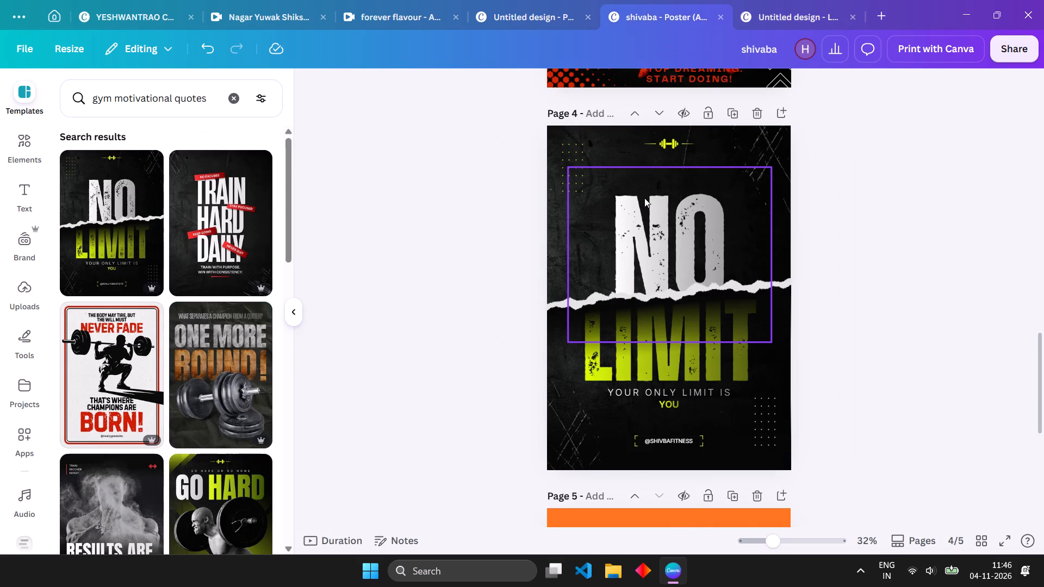
{"action": "right_click", "coordinate": [644, 198]}
{"action": "left_click", "coordinate": [693, 230]}
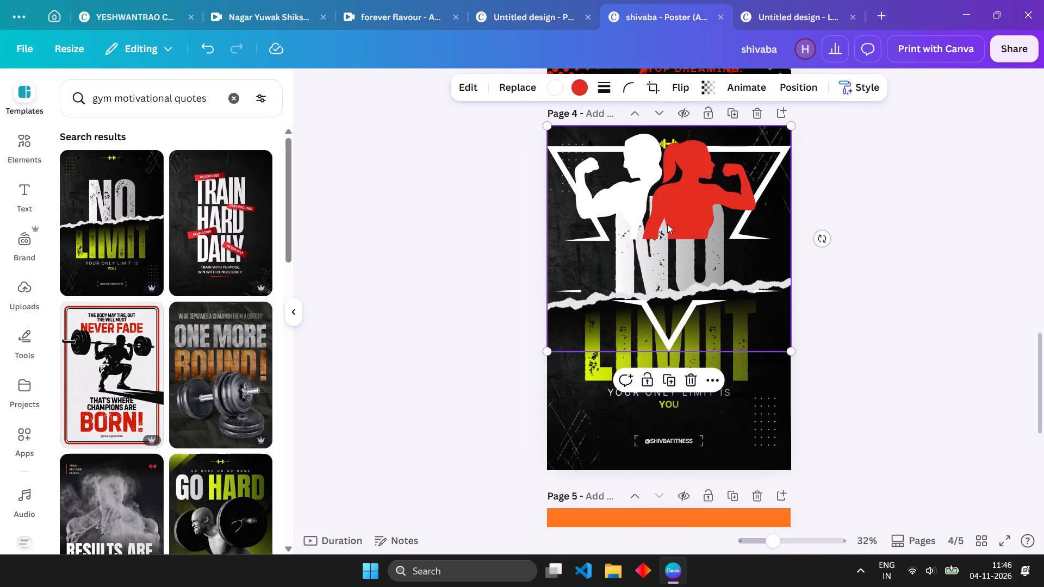
{"action": "left_click", "coordinate": [664, 210]}
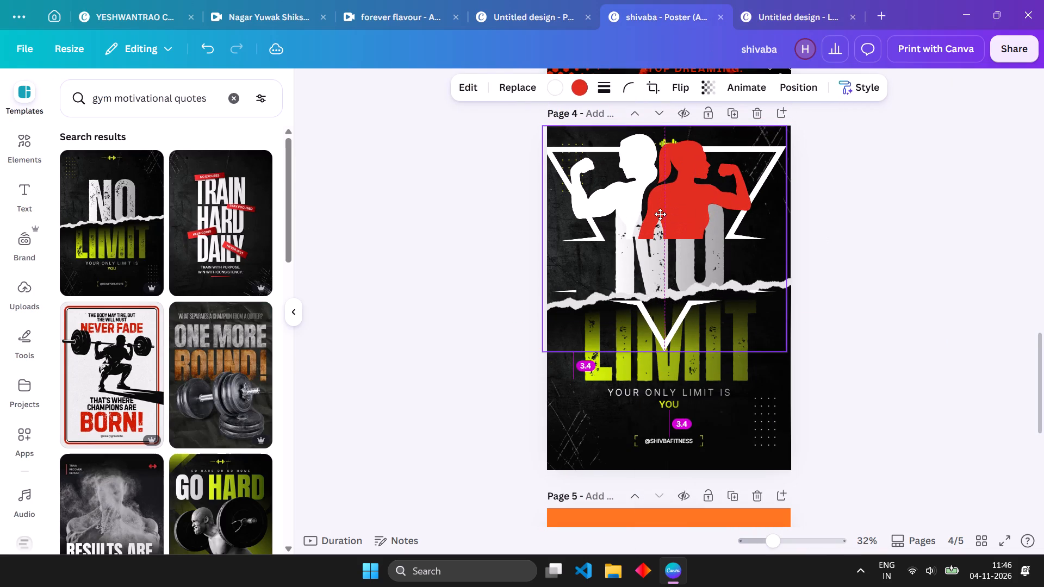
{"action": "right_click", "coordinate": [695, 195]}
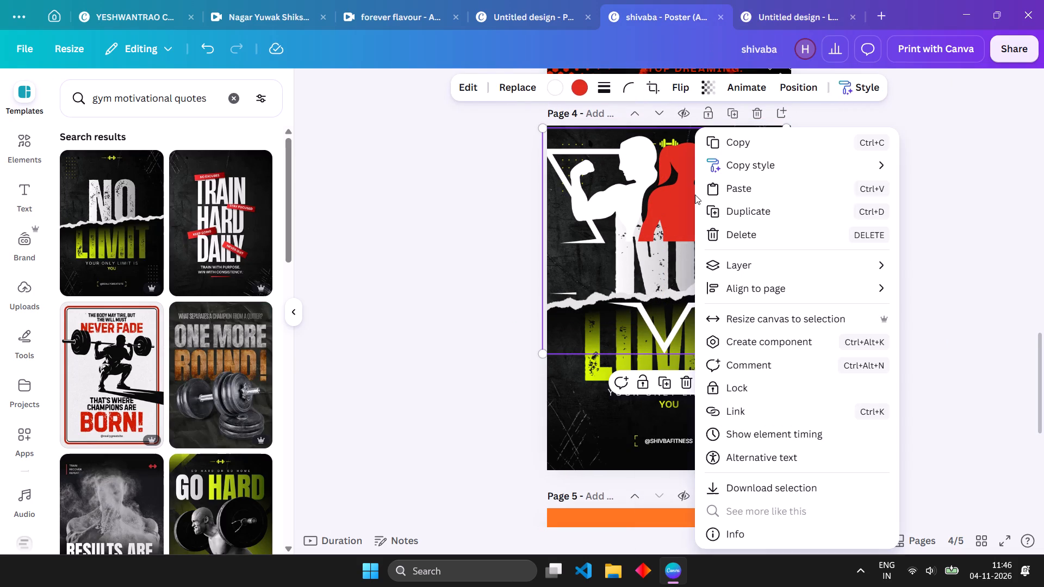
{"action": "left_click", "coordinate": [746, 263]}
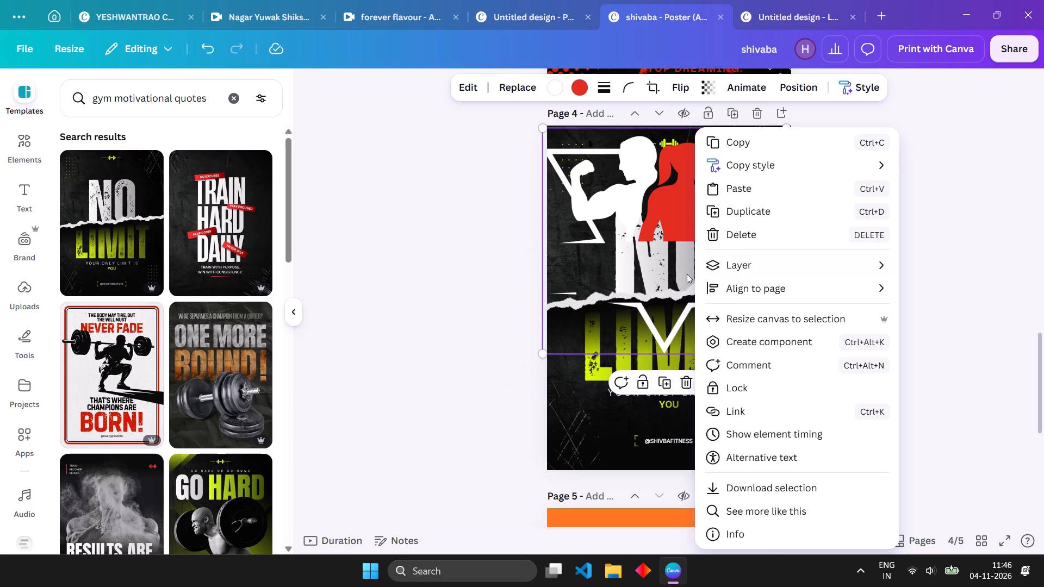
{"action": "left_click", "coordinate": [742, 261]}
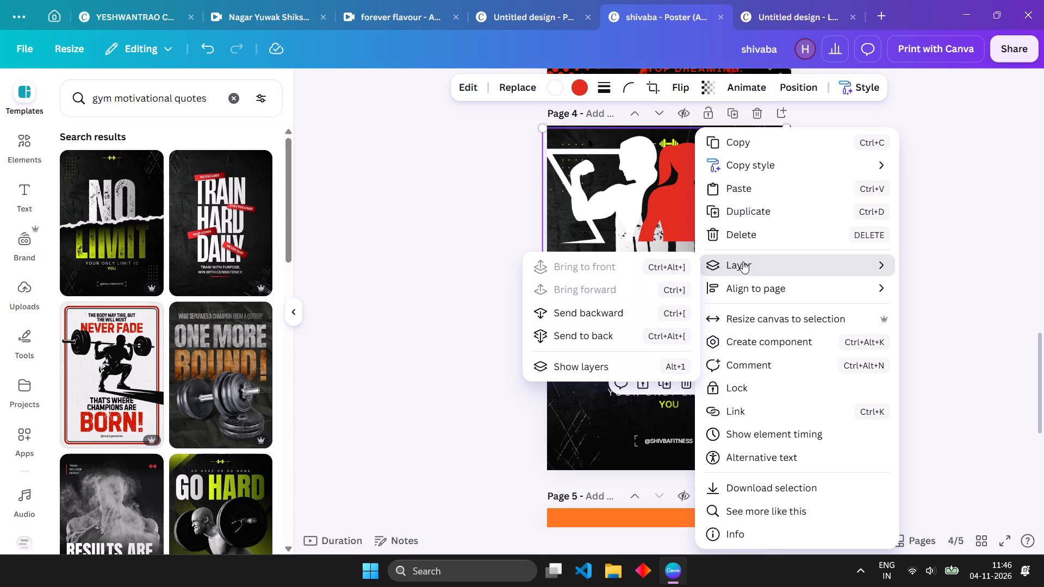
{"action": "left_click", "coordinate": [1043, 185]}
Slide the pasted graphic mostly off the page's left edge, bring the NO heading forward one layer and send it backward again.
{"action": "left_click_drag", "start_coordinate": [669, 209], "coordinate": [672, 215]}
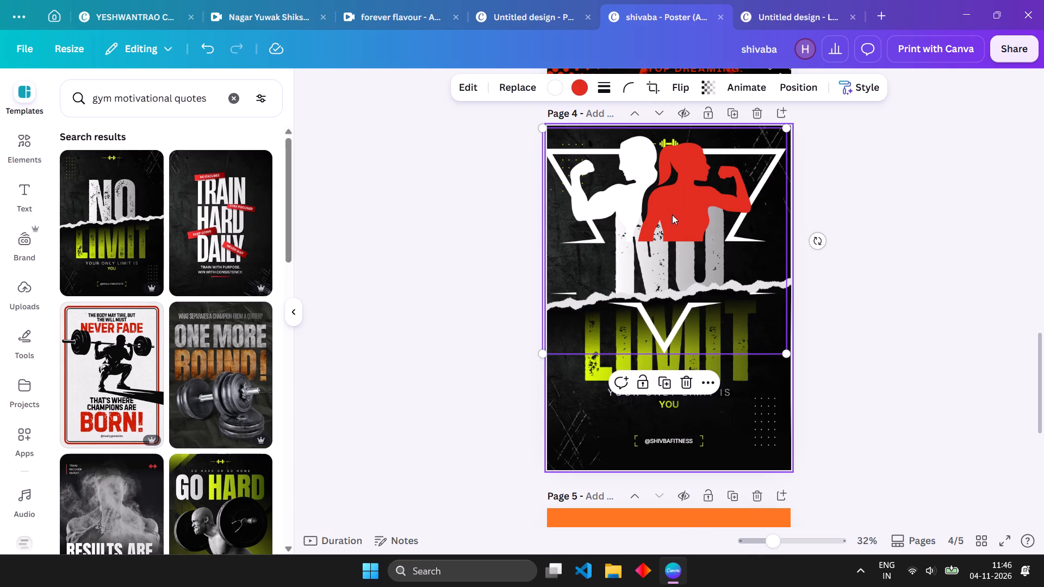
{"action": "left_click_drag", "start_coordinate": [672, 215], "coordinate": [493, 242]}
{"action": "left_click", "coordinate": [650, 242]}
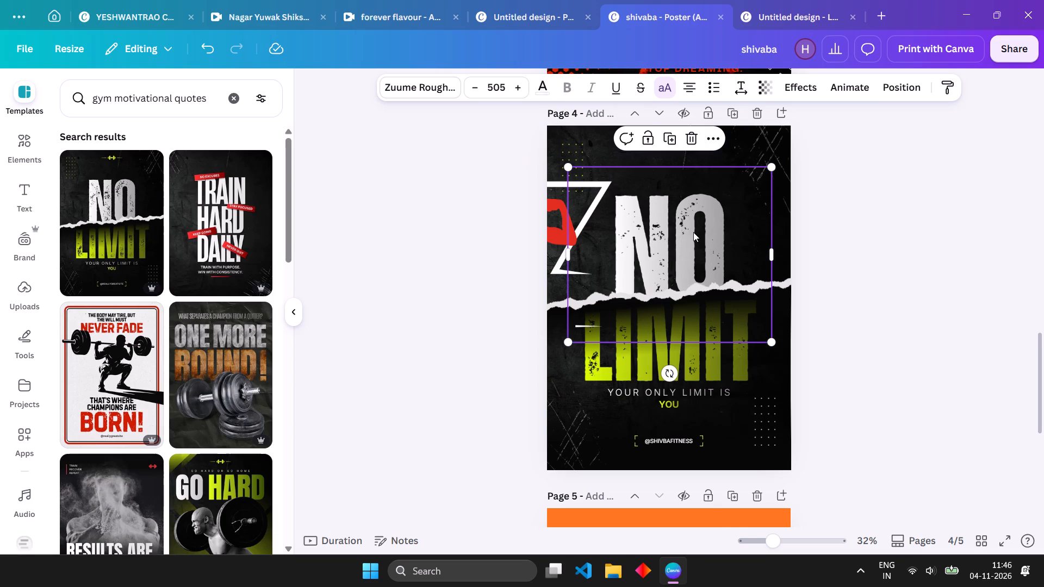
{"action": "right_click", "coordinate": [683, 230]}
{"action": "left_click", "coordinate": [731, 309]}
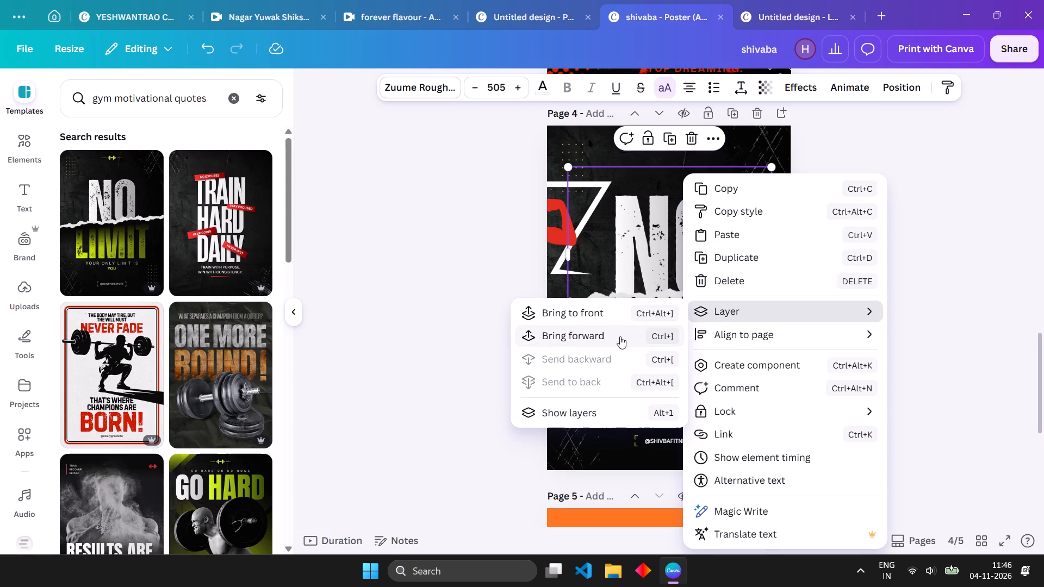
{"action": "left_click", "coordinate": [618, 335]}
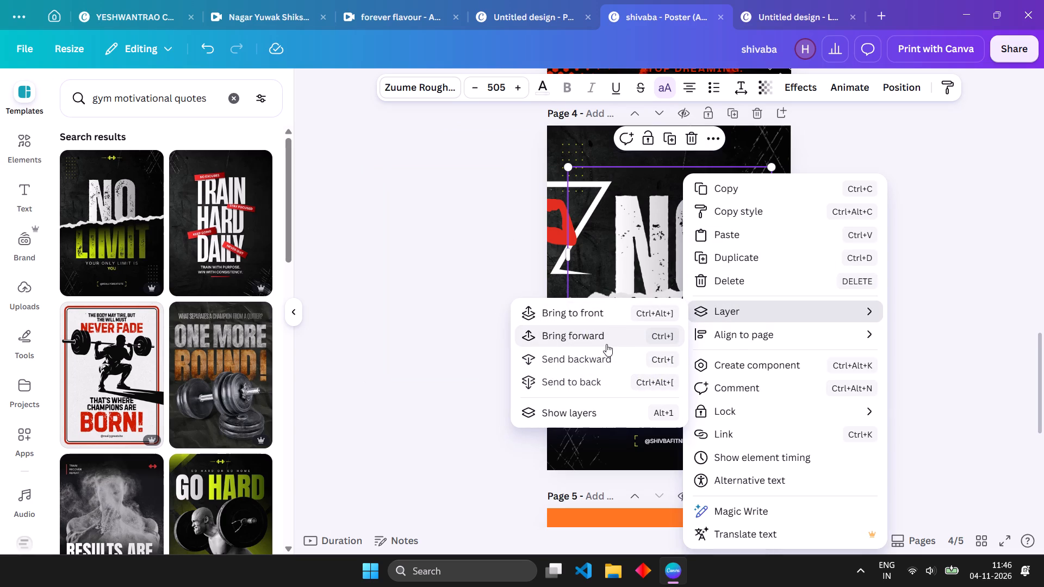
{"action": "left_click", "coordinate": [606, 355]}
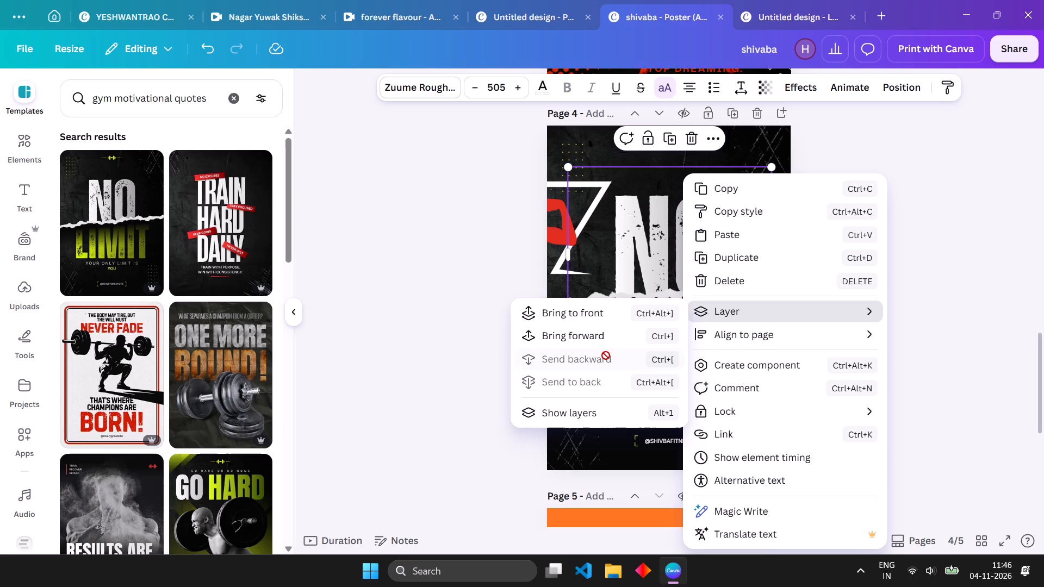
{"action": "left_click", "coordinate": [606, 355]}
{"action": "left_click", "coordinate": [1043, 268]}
Move the triangle graphic back over the NO heading in the upper part of the NO LIMIT page.
{"action": "left_click_drag", "start_coordinate": [551, 226], "coordinate": [637, 192]}
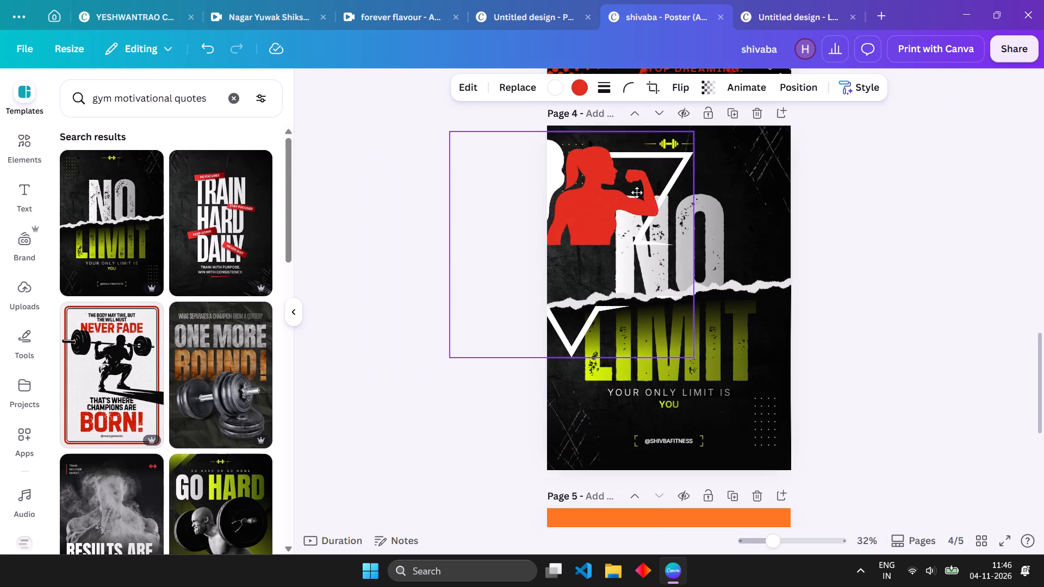
{"action": "left_click_drag", "start_coordinate": [637, 192], "coordinate": [667, 192]}
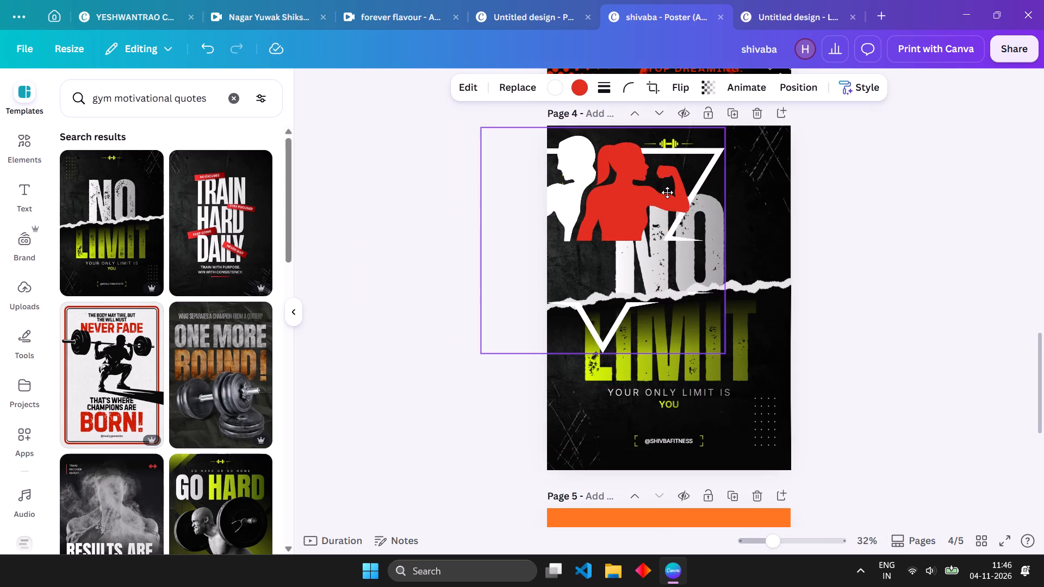
{"action": "left_click_drag", "start_coordinate": [667, 192], "coordinate": [716, 208]}
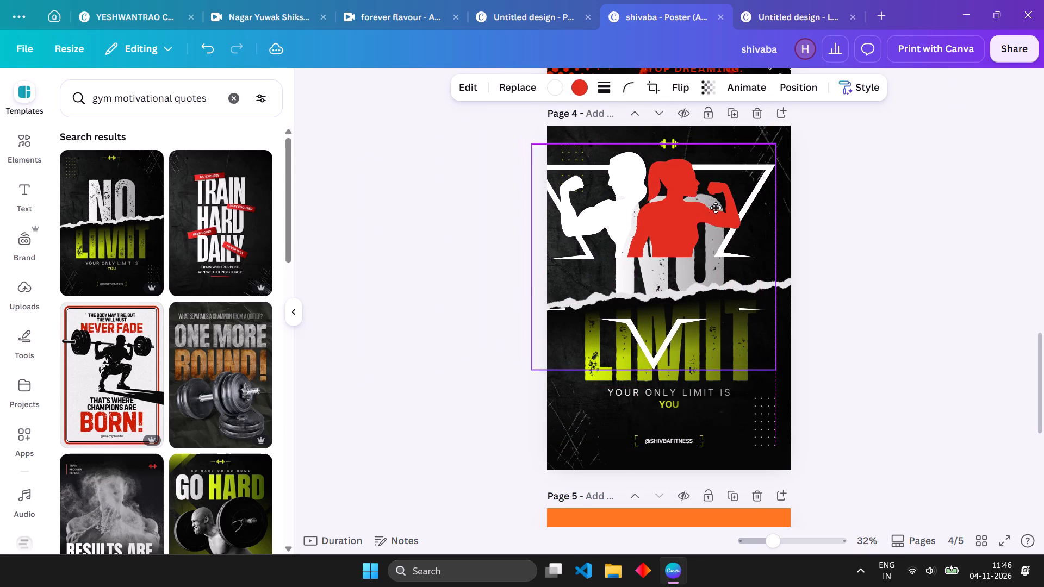
{"action": "left_click_drag", "start_coordinate": [716, 208], "coordinate": [721, 193]}
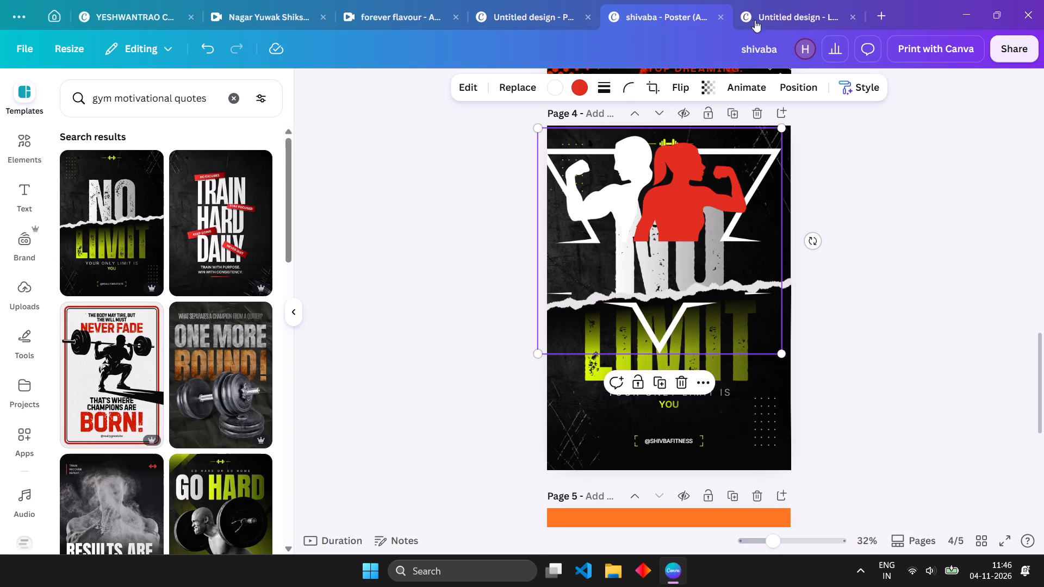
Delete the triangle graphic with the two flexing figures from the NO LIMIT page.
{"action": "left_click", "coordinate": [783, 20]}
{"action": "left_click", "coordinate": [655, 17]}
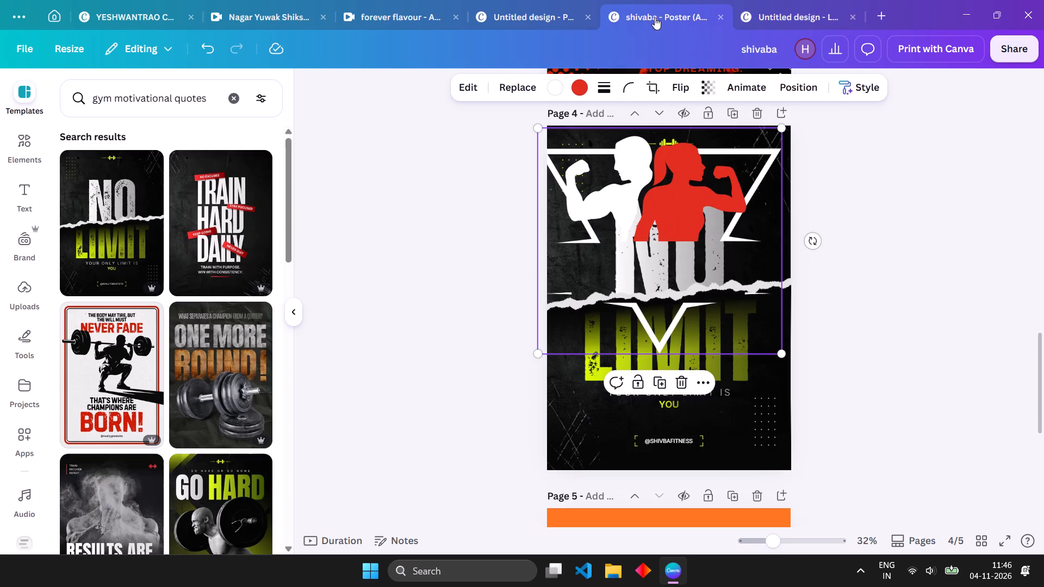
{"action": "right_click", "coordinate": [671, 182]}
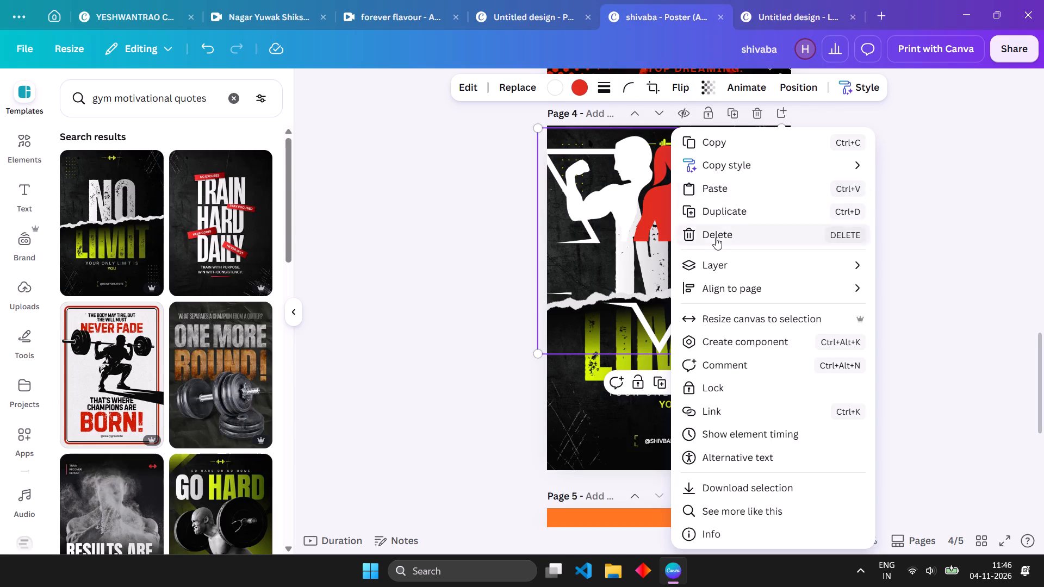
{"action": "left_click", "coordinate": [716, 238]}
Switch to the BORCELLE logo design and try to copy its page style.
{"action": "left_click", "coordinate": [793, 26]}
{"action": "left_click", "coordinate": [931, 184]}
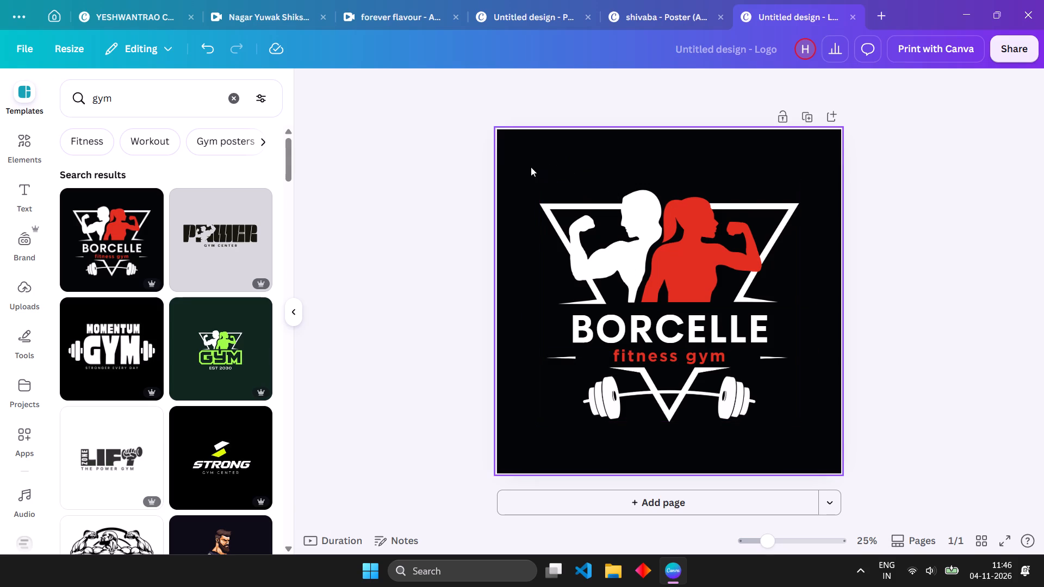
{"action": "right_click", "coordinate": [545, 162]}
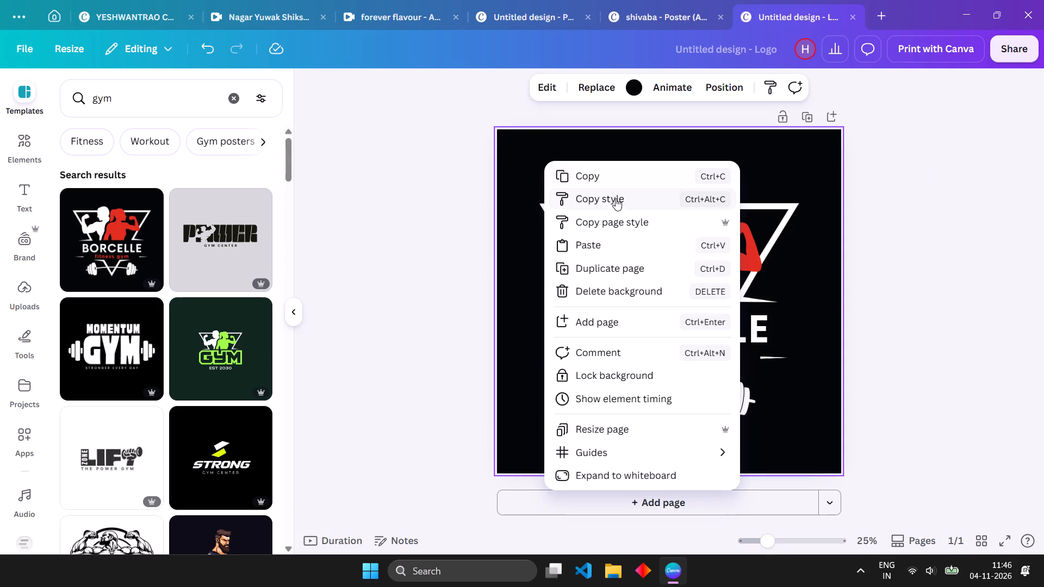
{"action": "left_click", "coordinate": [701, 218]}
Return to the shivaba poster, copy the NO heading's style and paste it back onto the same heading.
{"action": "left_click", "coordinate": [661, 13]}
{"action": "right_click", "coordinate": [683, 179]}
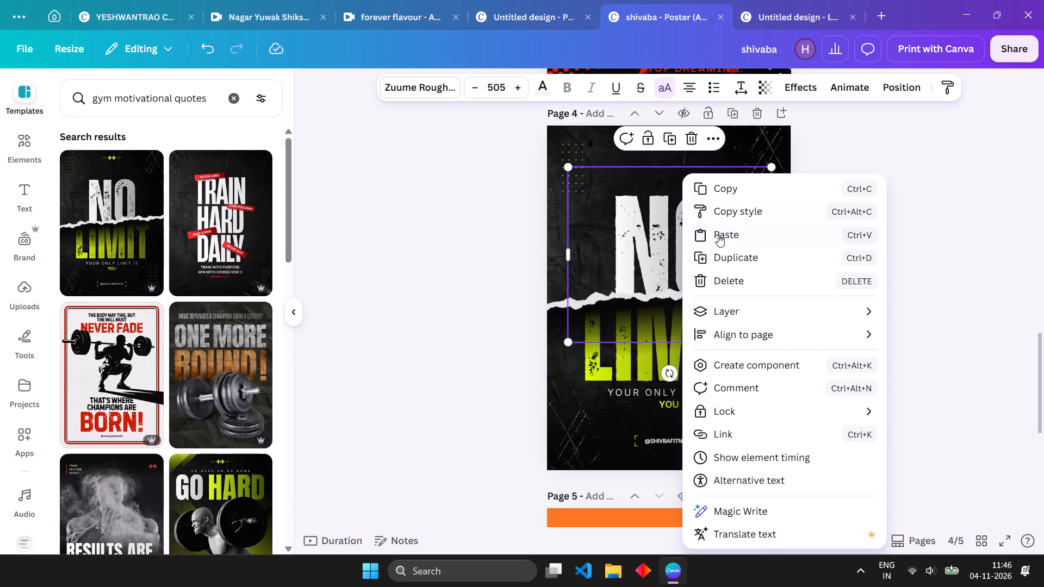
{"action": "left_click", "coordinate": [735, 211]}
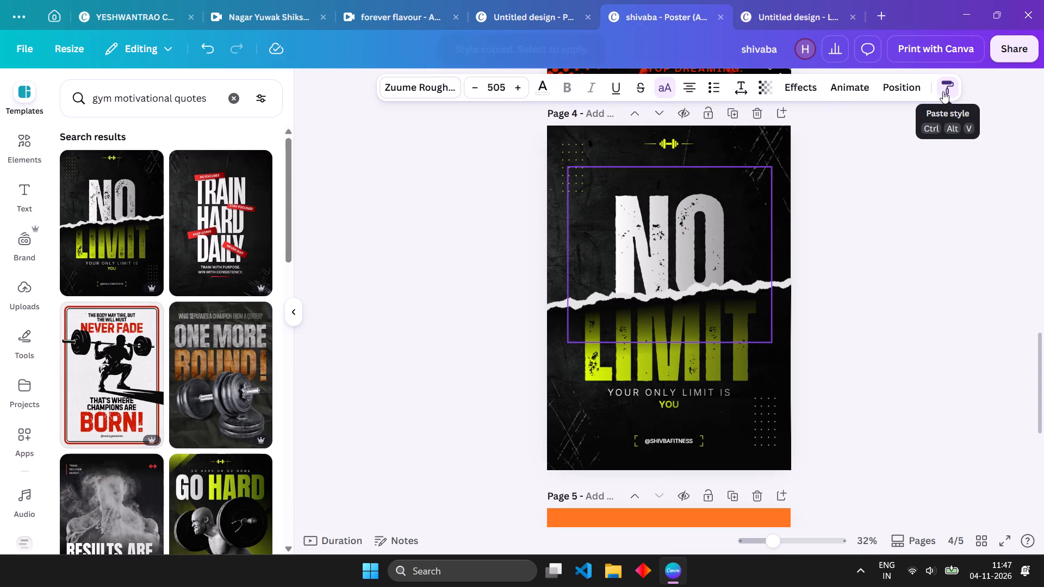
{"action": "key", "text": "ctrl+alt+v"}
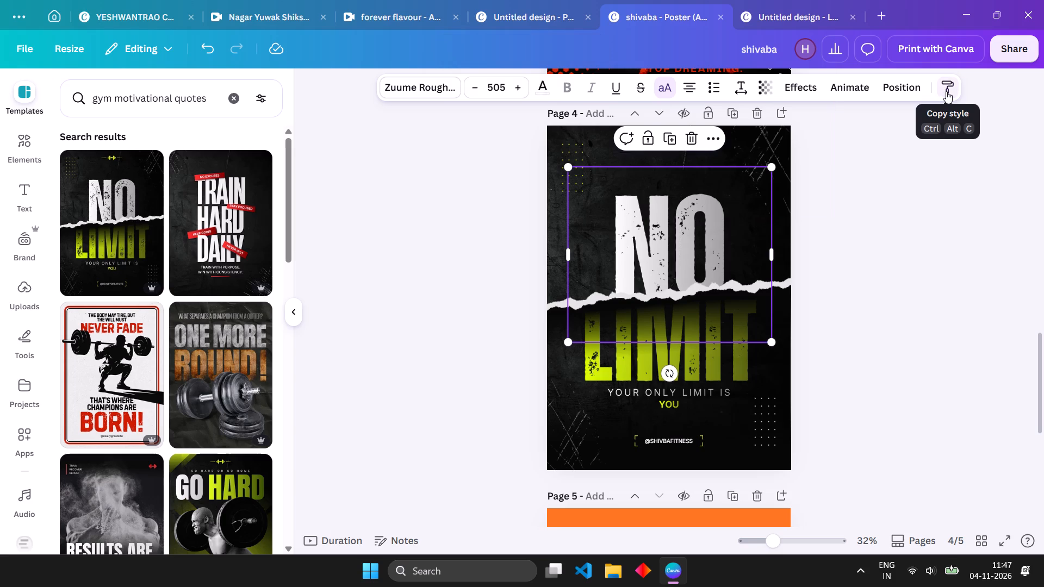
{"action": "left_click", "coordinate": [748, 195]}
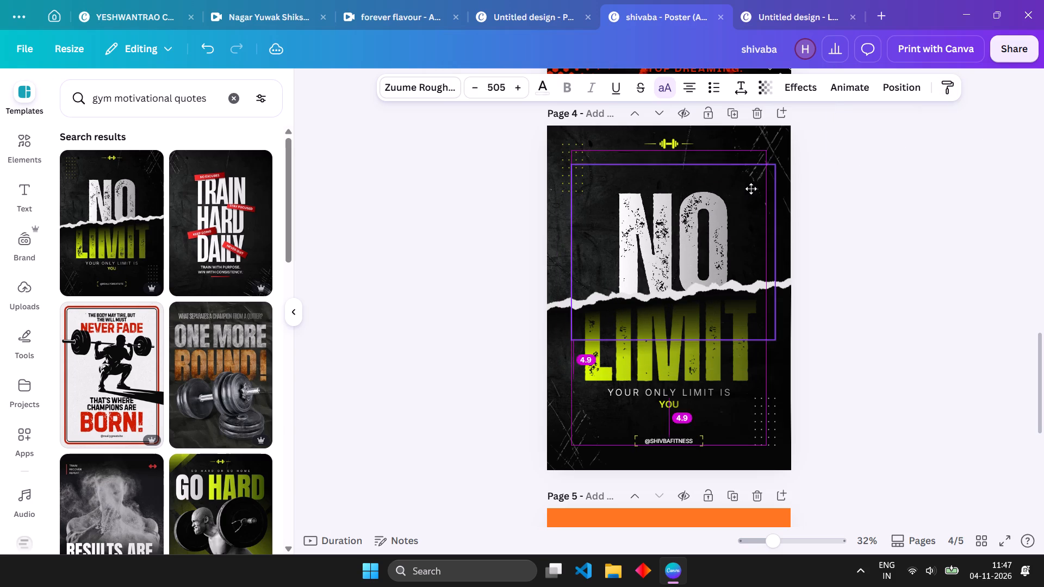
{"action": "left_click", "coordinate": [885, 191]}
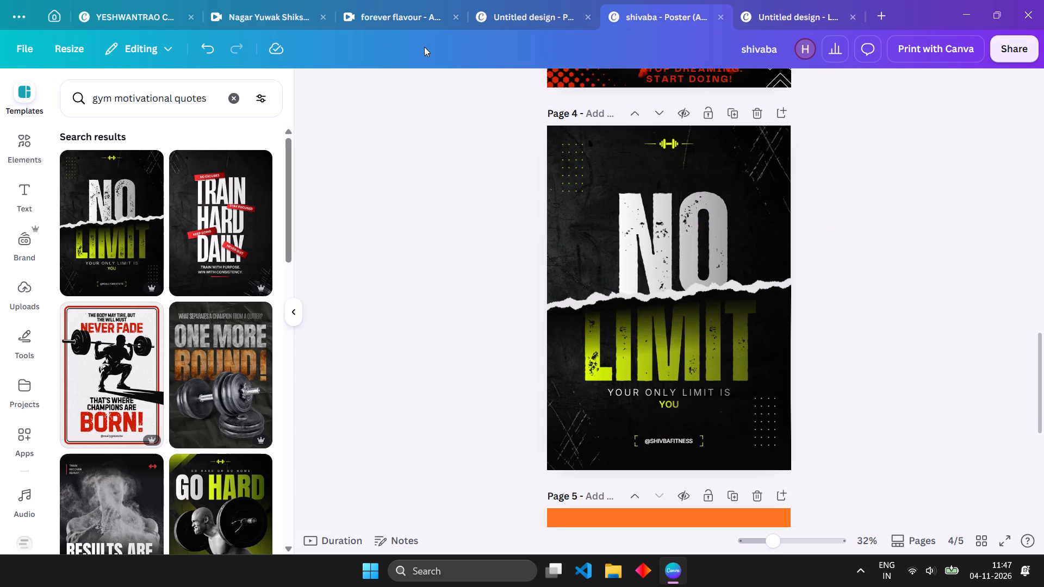
Undo the edits on the NO LIMIT page back past the pasted triangle graphic and the last handle text edit.
{"action": "double_click", "coordinate": [206, 47]}
{"action": "left_click", "coordinate": [206, 47]}
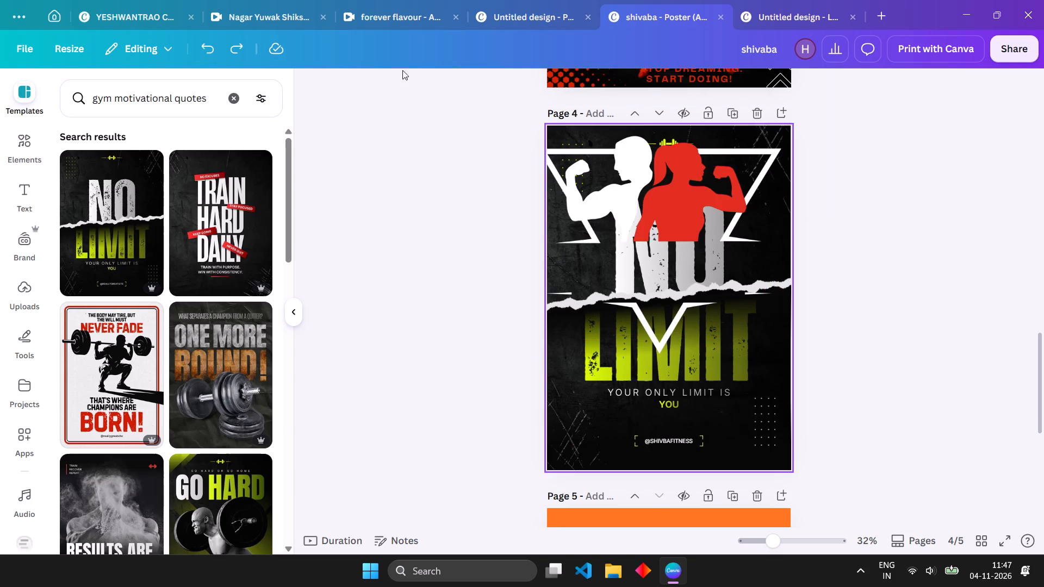
{"action": "triple_click", "coordinate": [211, 47]}
{"action": "triple_click", "coordinate": [211, 47]}
{"action": "left_click", "coordinate": [211, 47]}
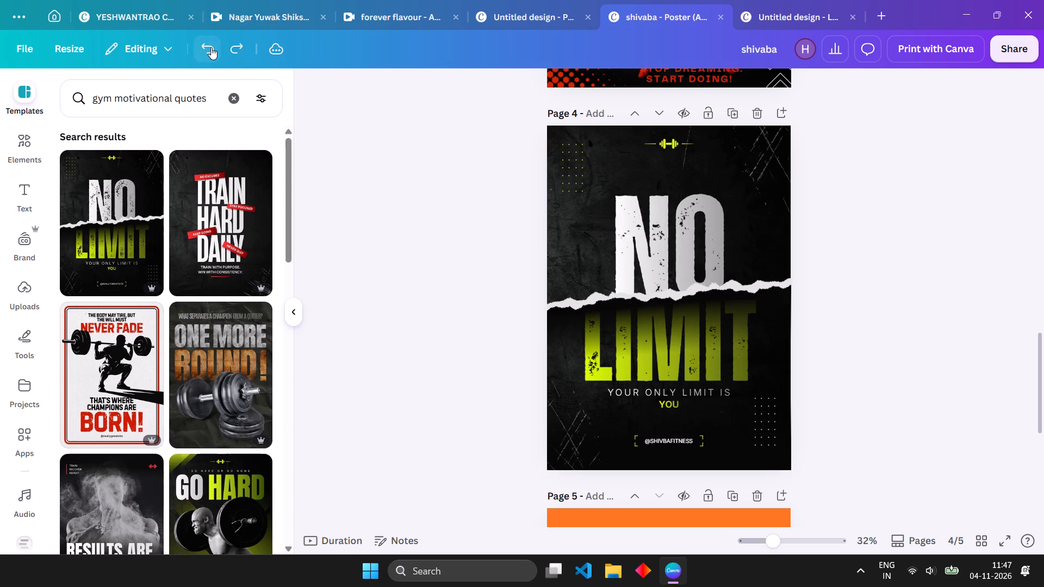
{"action": "left_click", "coordinate": [211, 47]}
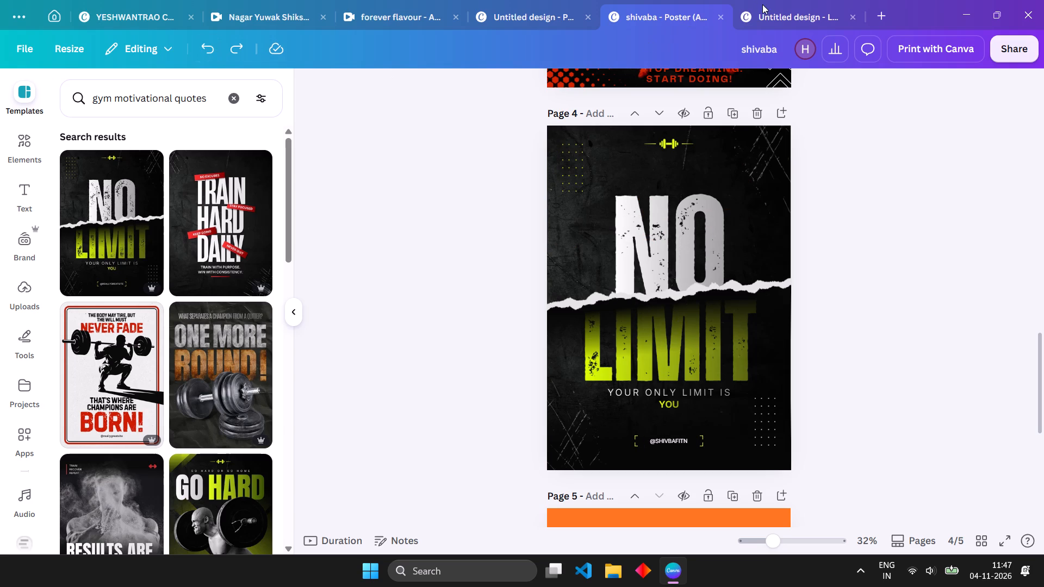
Return to the logo design, browse the gym templates and apply the lime-yellow RIMBERIO Gym Center template.
{"action": "left_click", "coordinate": [762, 4]}
{"action": "left_click", "coordinate": [778, 29]}
{"action": "scroll", "coordinate": [303, 313], "scroll_direction": "down", "scroll_amount": 2}
{"action": "scroll", "coordinate": [146, 323], "scroll_direction": "down", "scroll_amount": 1}
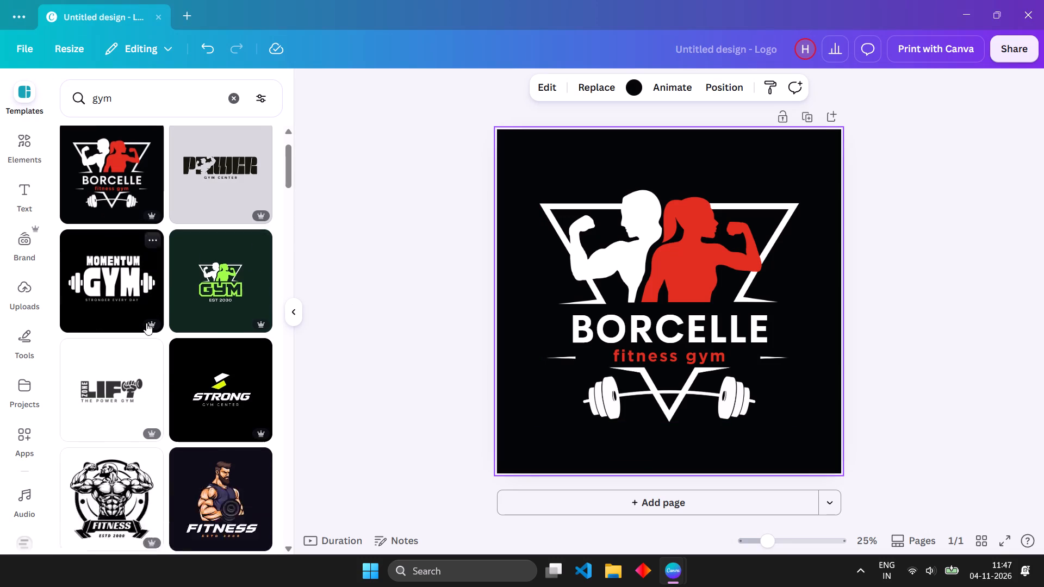
{"action": "scroll", "coordinate": [146, 323], "scroll_direction": "down", "scroll_amount": 9}
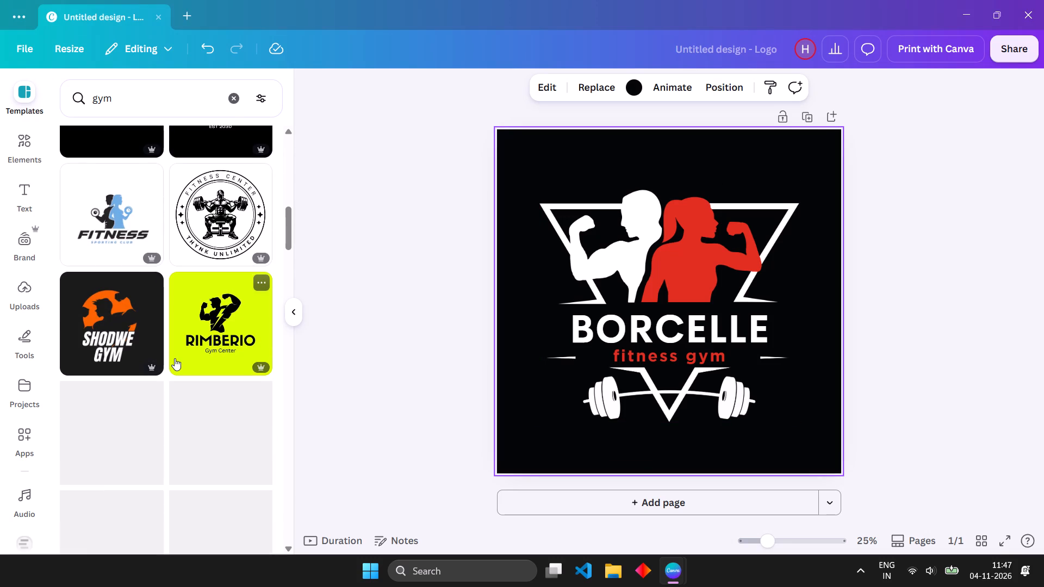
{"action": "scroll", "coordinate": [175, 358], "scroll_direction": "down", "scroll_amount": 2}
{"action": "left_click", "coordinate": [188, 208]}
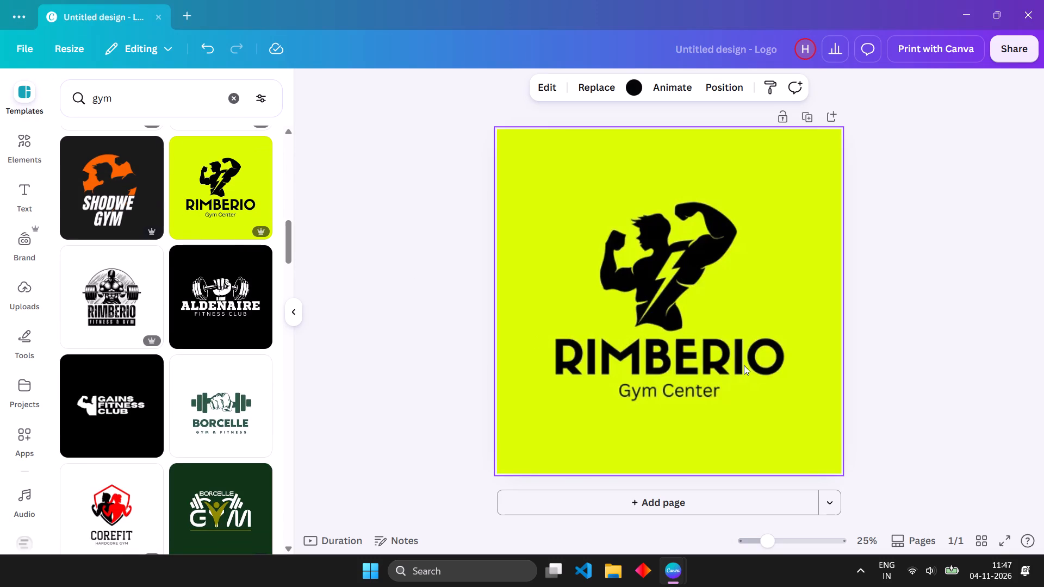
Replace the RIMBERIO name on the logo with "shivaba".
{"action": "left_click", "coordinate": [740, 361]}
{"action": "left_click", "coordinate": [785, 359]}
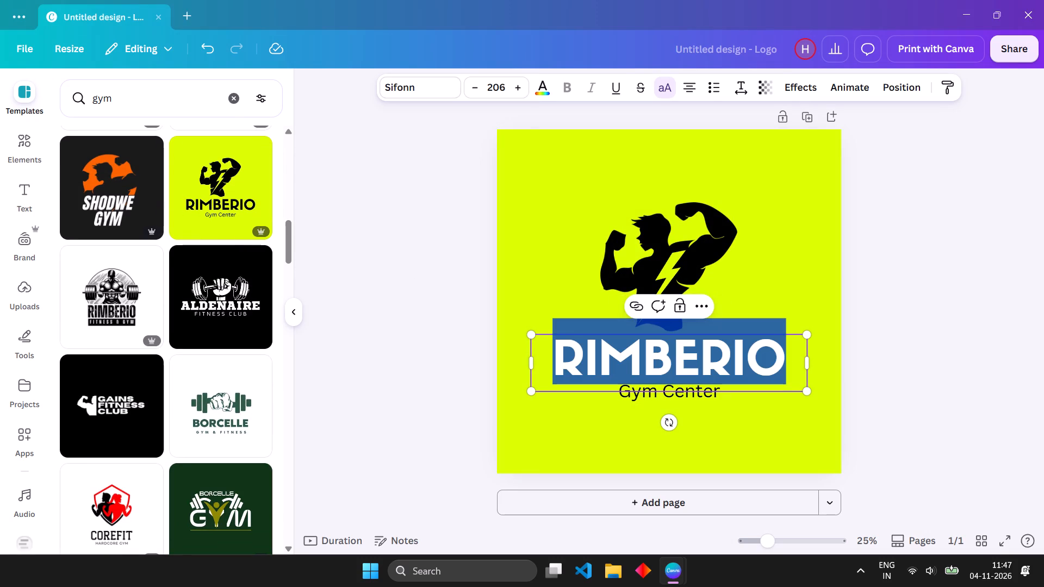
{"action": "key", "text": "BackSpace"}
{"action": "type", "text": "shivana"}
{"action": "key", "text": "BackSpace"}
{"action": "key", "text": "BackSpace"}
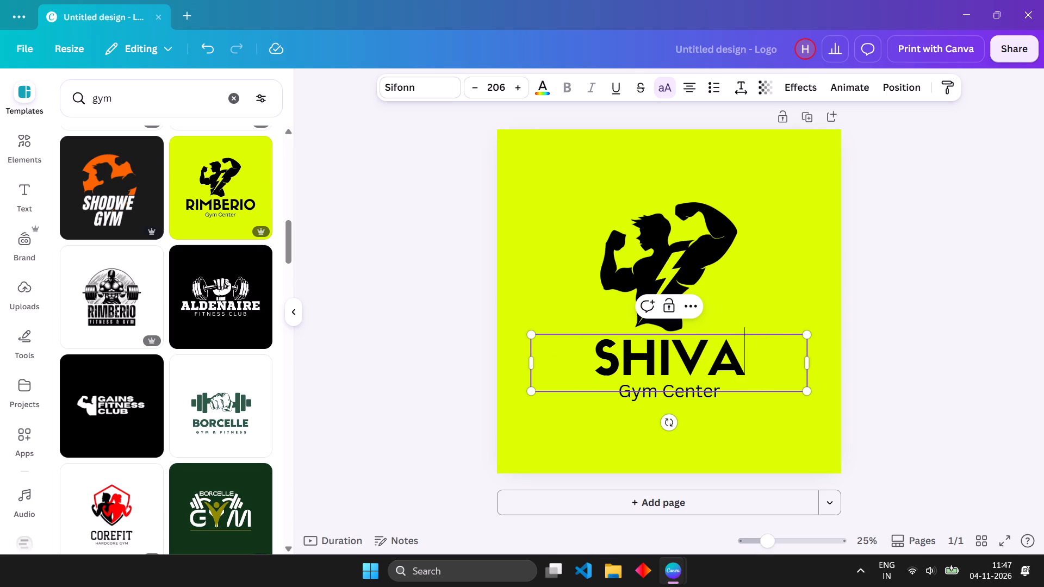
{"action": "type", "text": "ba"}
{"action": "left_click", "coordinate": [1043, 308]}
Change the tagline under the logo name to "Gym fitness".
{"action": "left_click", "coordinate": [702, 391]}
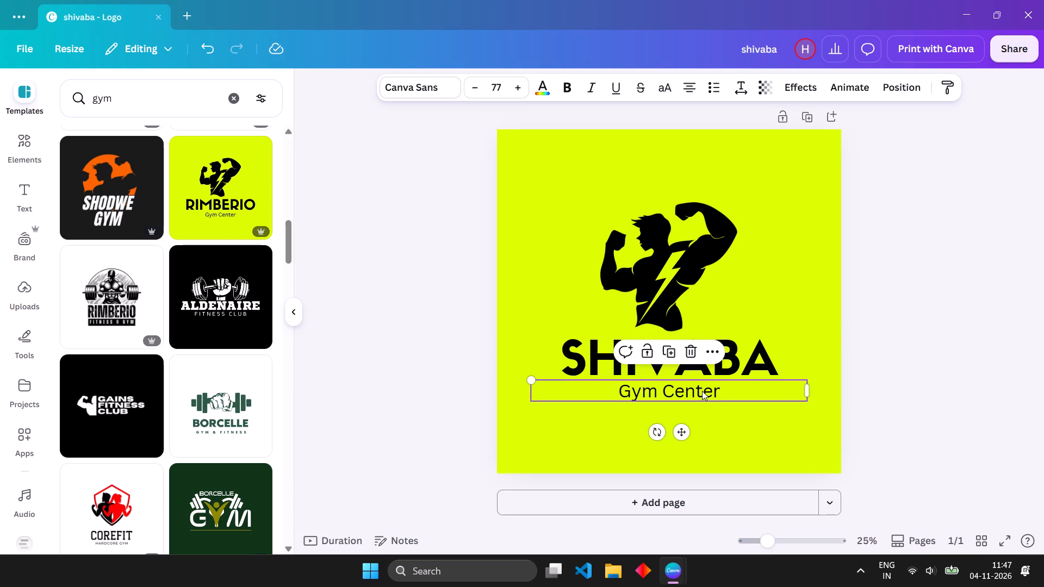
{"action": "left_click", "coordinate": [732, 390]}
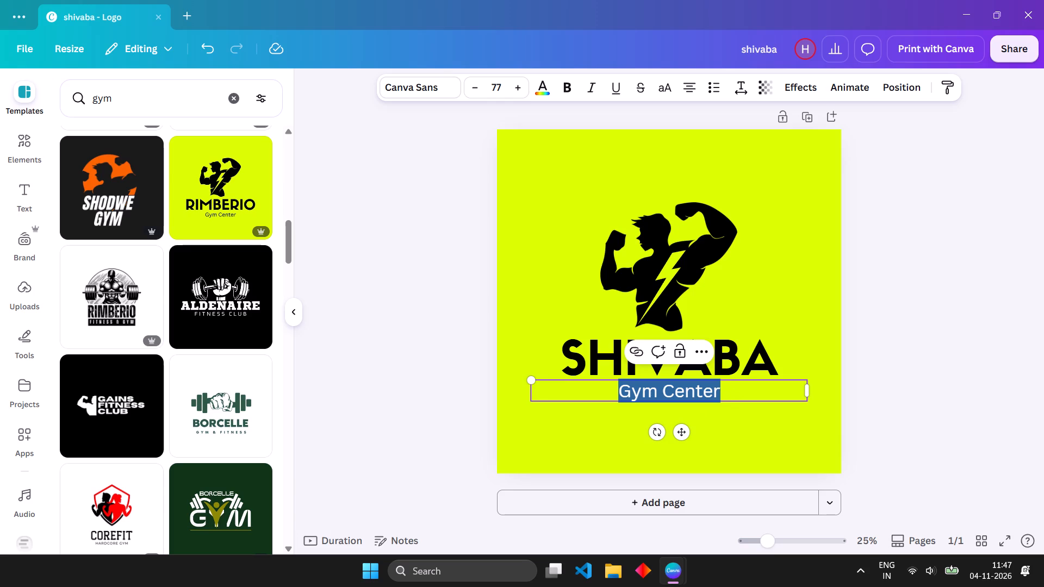
{"action": "left_click", "coordinate": [712, 388]}
{"action": "left_click_drag", "start_coordinate": [736, 389], "coordinate": [662, 397]}
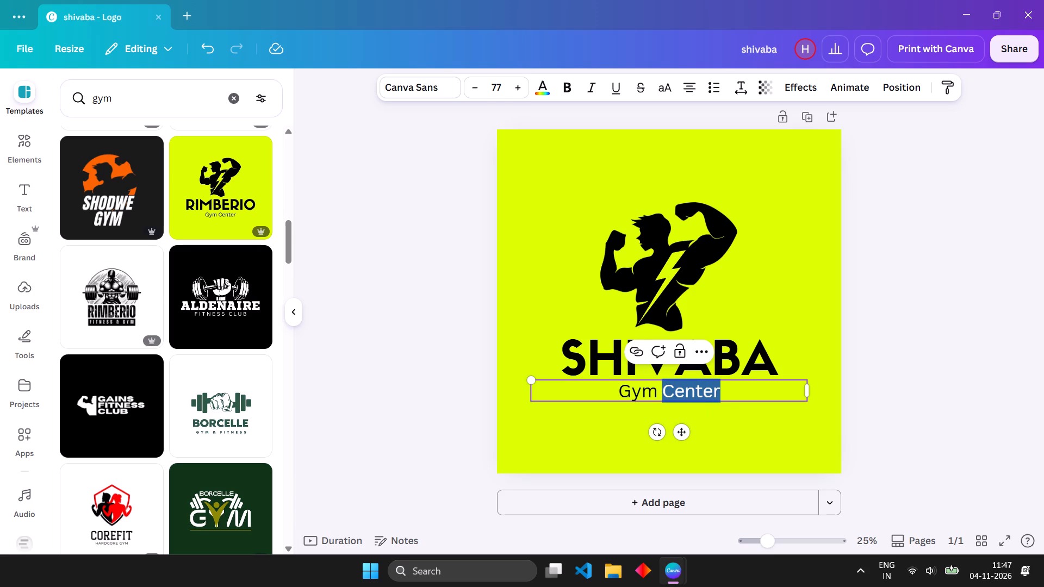
{"action": "key", "text": "BackSpace"}
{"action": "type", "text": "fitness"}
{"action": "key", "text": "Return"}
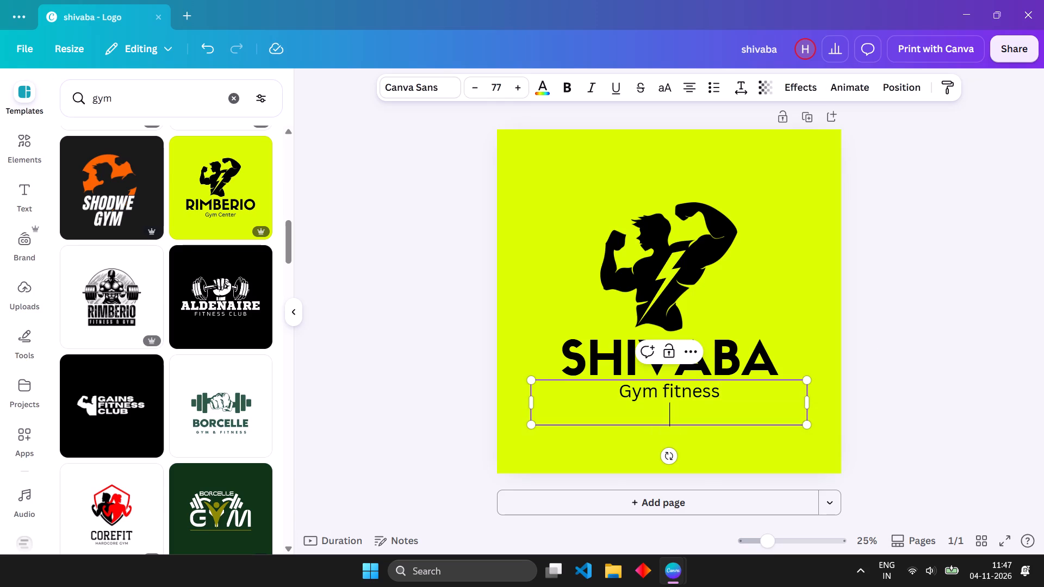
{"action": "left_click", "coordinate": [1000, 297]}
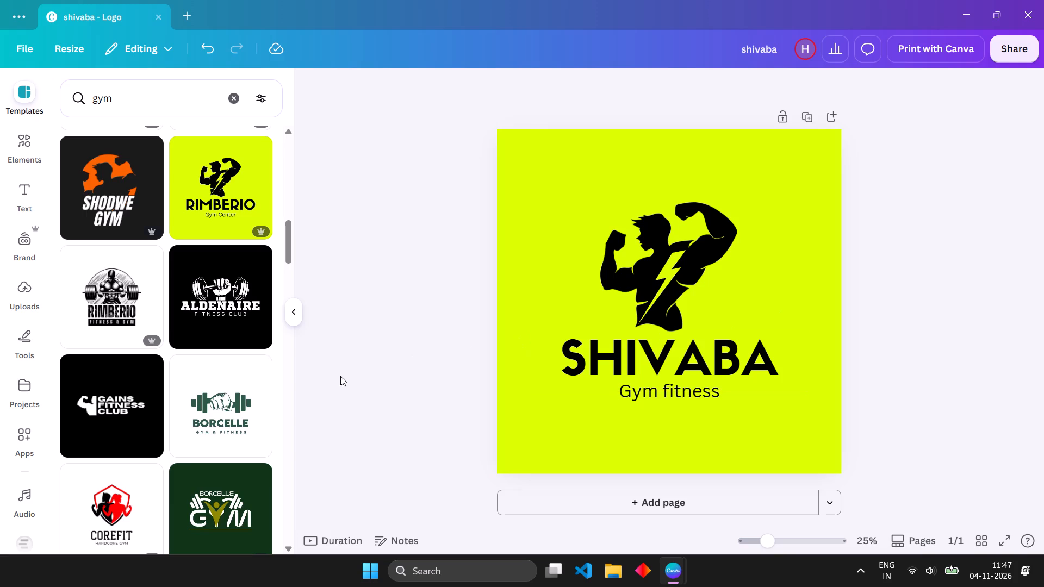
Browse further gym logo templates and add the AVERY GYM lion shield template as a new page.
{"action": "scroll", "coordinate": [238, 382], "scroll_direction": "down", "scroll_amount": 4}
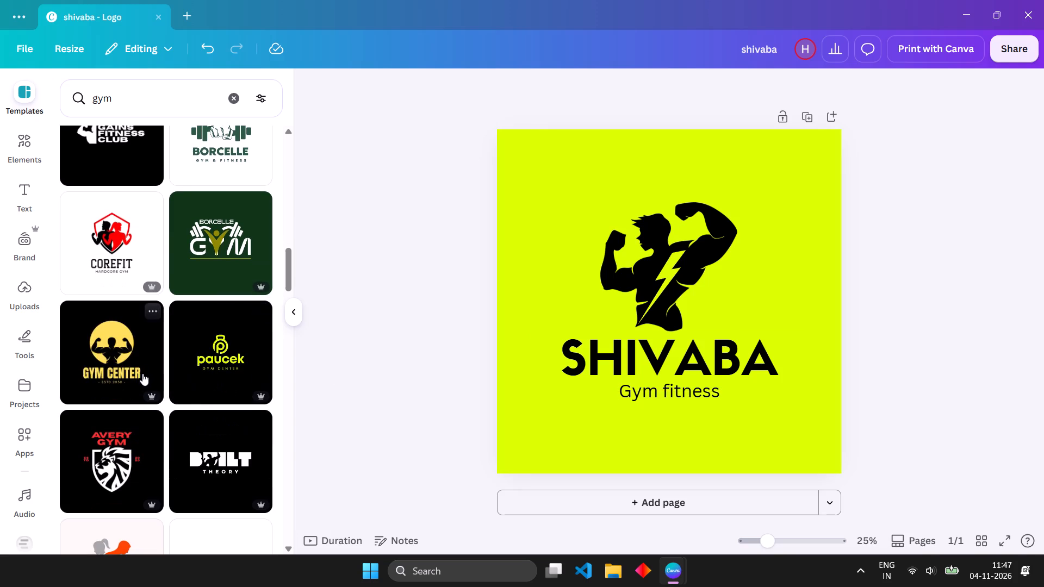
{"action": "scroll", "coordinate": [148, 366], "scroll_direction": "down", "scroll_amount": 2}
{"action": "left_click", "coordinate": [117, 329]}
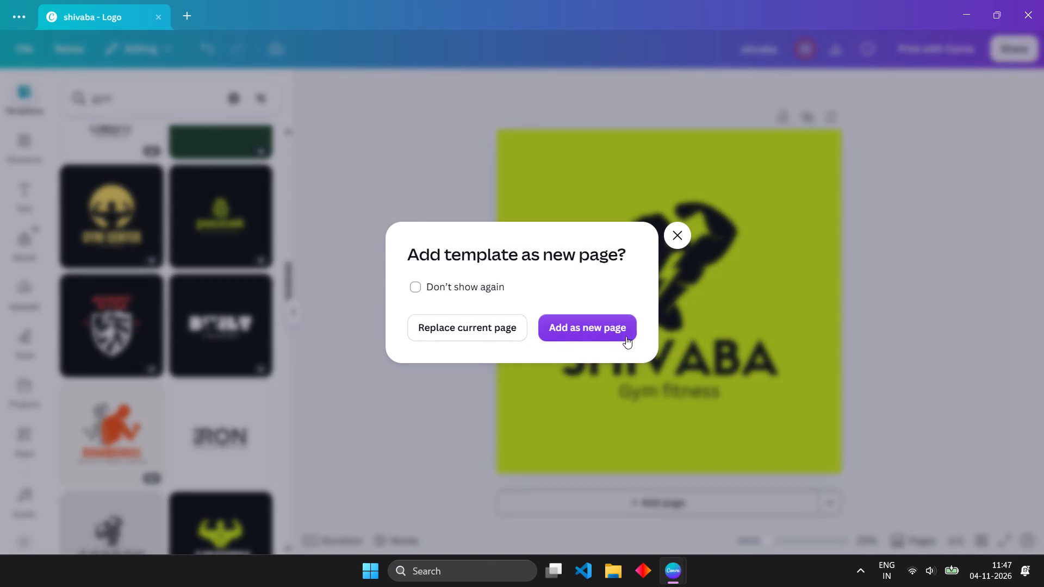
{"action": "left_click", "coordinate": [624, 323]}
Browse more gym logos and apply the round Bold Living Gym Center template to page 2 of the logo design.
{"action": "scroll", "coordinate": [257, 424], "scroll_direction": "down", "scroll_amount": 2}
{"action": "scroll", "coordinate": [184, 438], "scroll_direction": "down", "scroll_amount": 1}
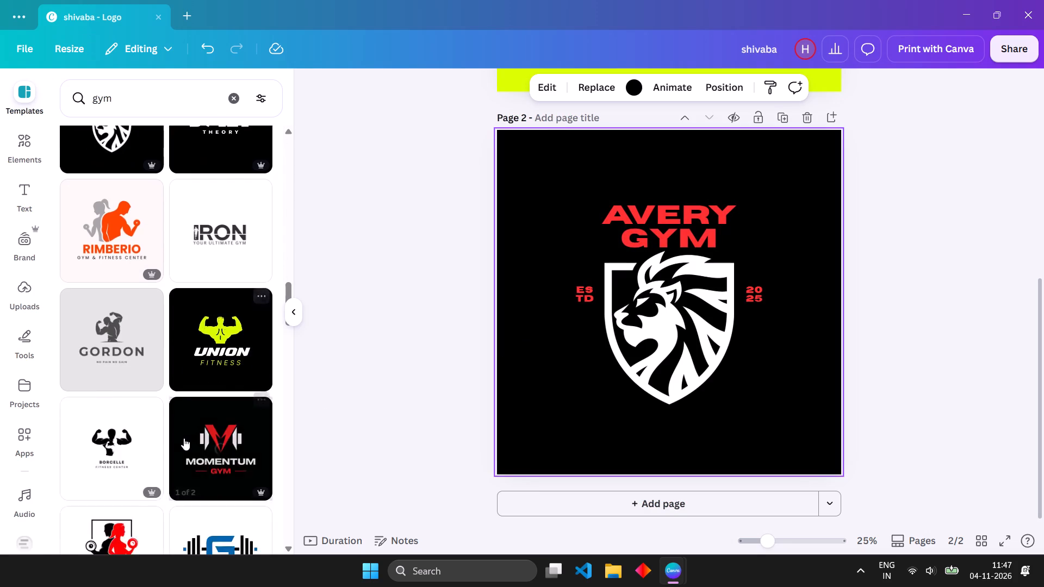
{"action": "scroll", "coordinate": [184, 438], "scroll_direction": "down", "scroll_amount": 6}
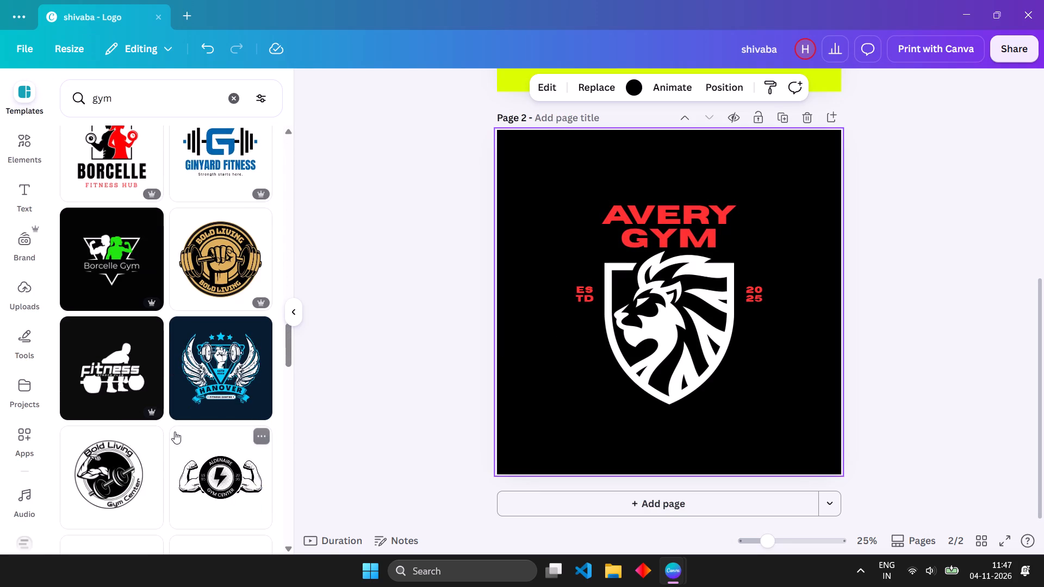
{"action": "scroll", "coordinate": [176, 421], "scroll_direction": "down", "scroll_amount": 3}
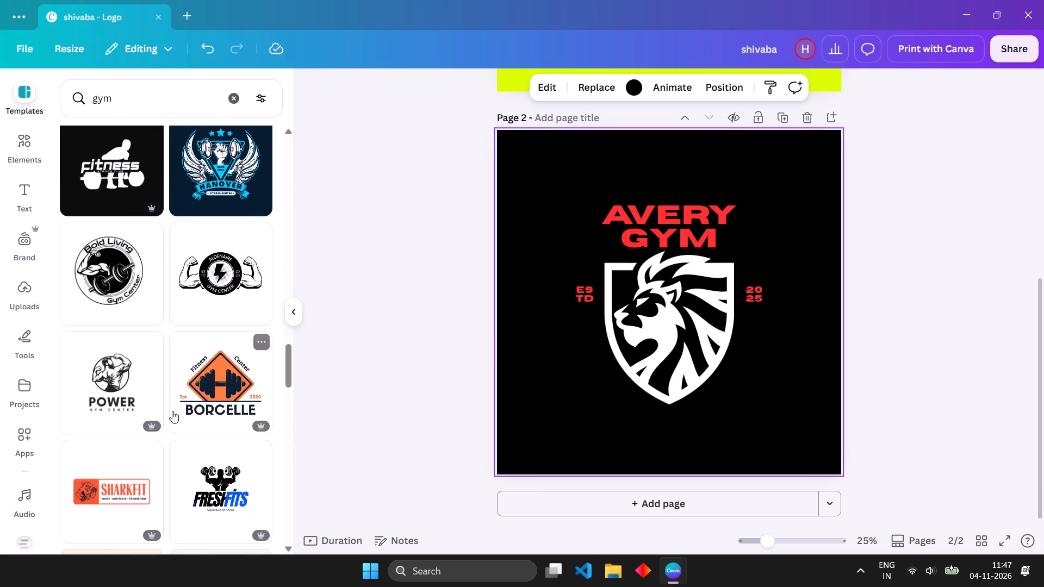
{"action": "scroll", "coordinate": [172, 411], "scroll_direction": "down", "scroll_amount": 1}
{"action": "left_click", "coordinate": [105, 215]}
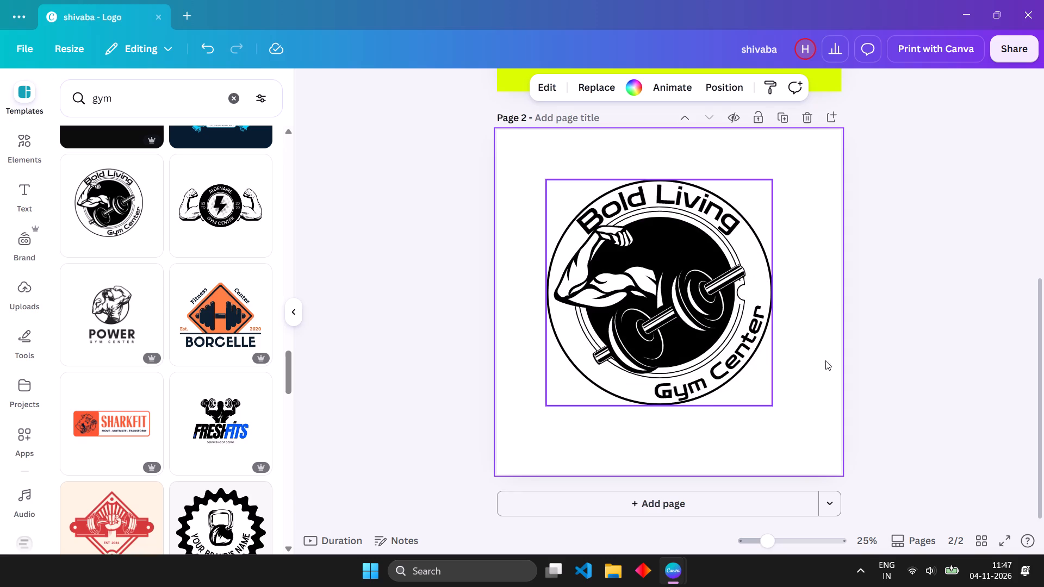
Replace the curved "Bold Living" text at the top of the round logo with "shivba".
{"action": "left_click", "coordinate": [662, 196]}
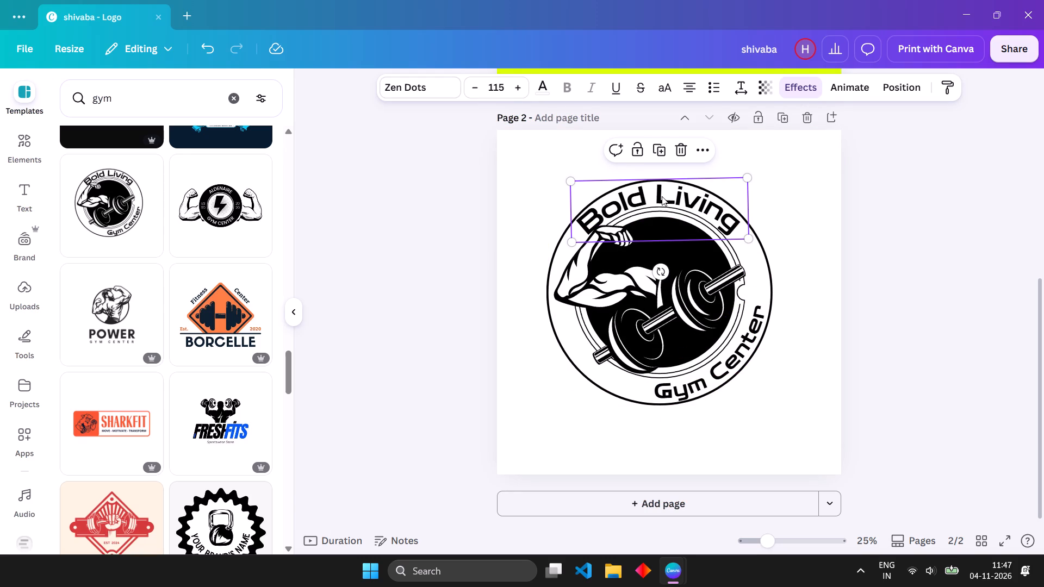
{"action": "left_click", "coordinate": [662, 196]}
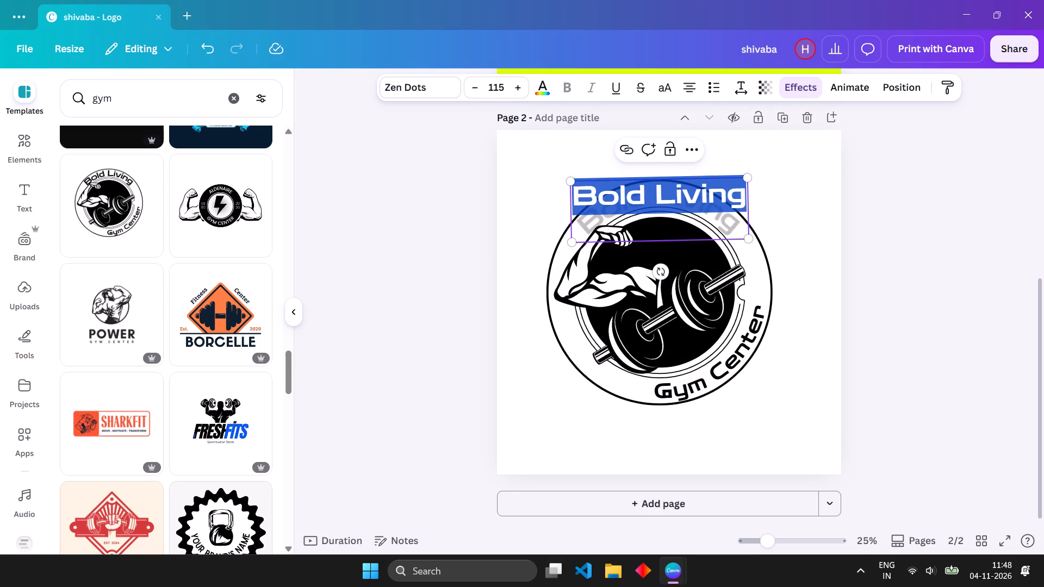
{"action": "key", "text": "BackSpace"}
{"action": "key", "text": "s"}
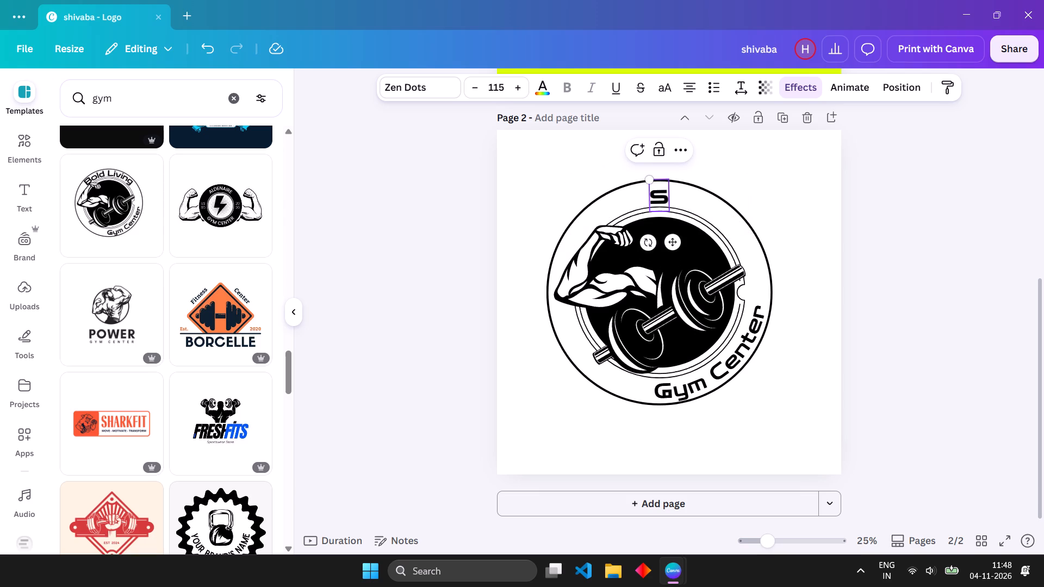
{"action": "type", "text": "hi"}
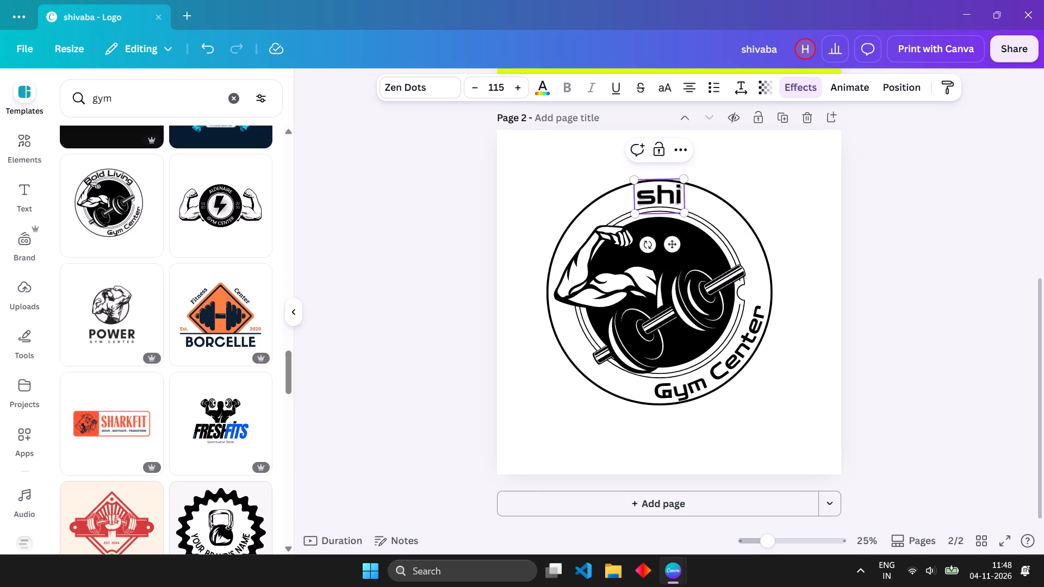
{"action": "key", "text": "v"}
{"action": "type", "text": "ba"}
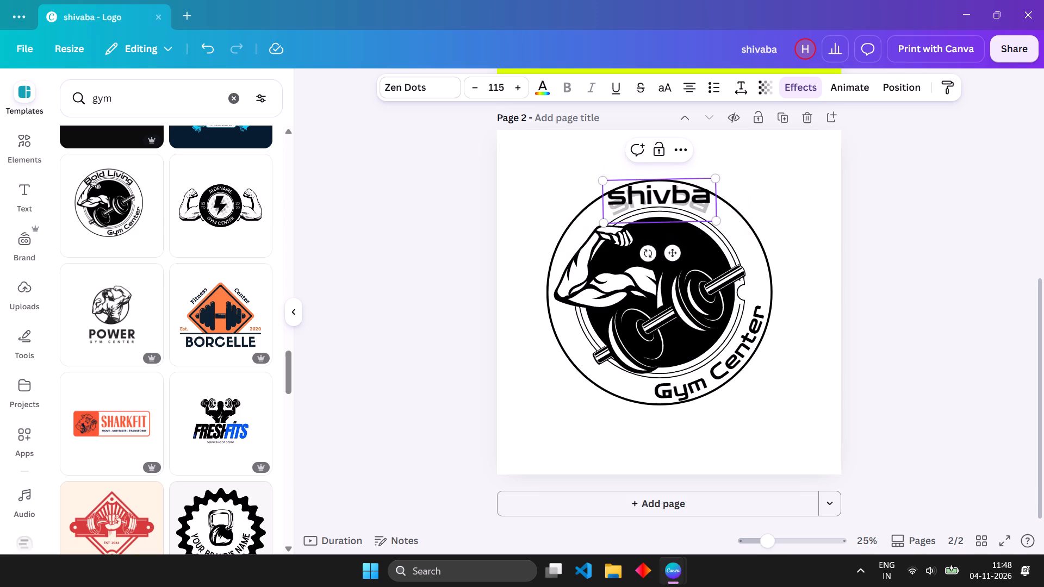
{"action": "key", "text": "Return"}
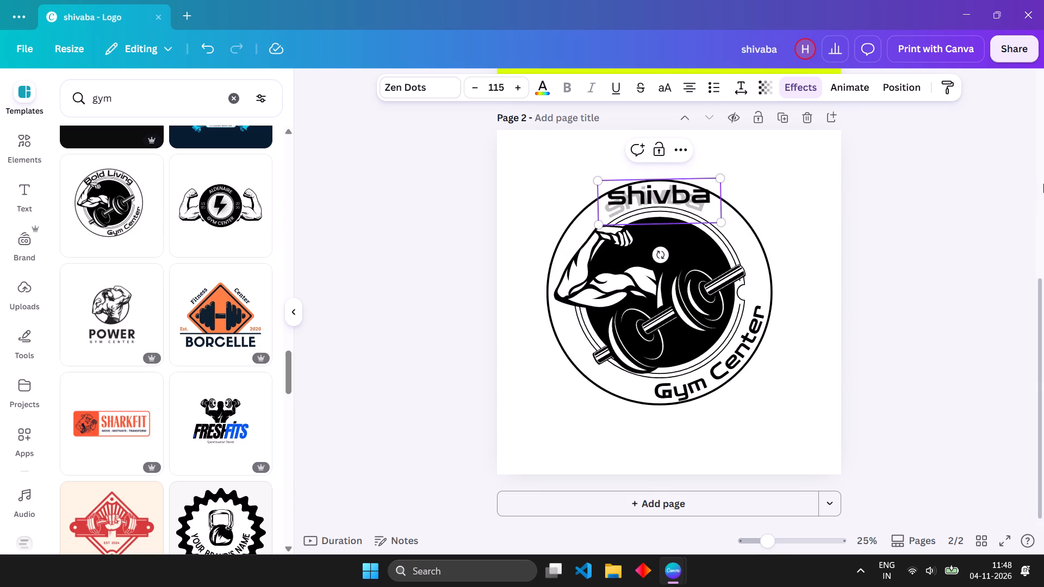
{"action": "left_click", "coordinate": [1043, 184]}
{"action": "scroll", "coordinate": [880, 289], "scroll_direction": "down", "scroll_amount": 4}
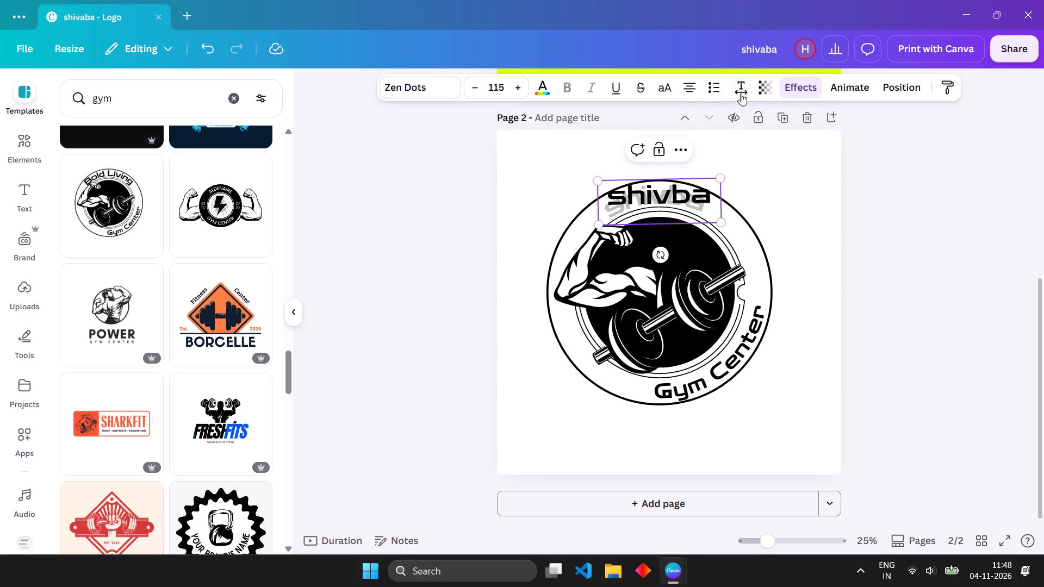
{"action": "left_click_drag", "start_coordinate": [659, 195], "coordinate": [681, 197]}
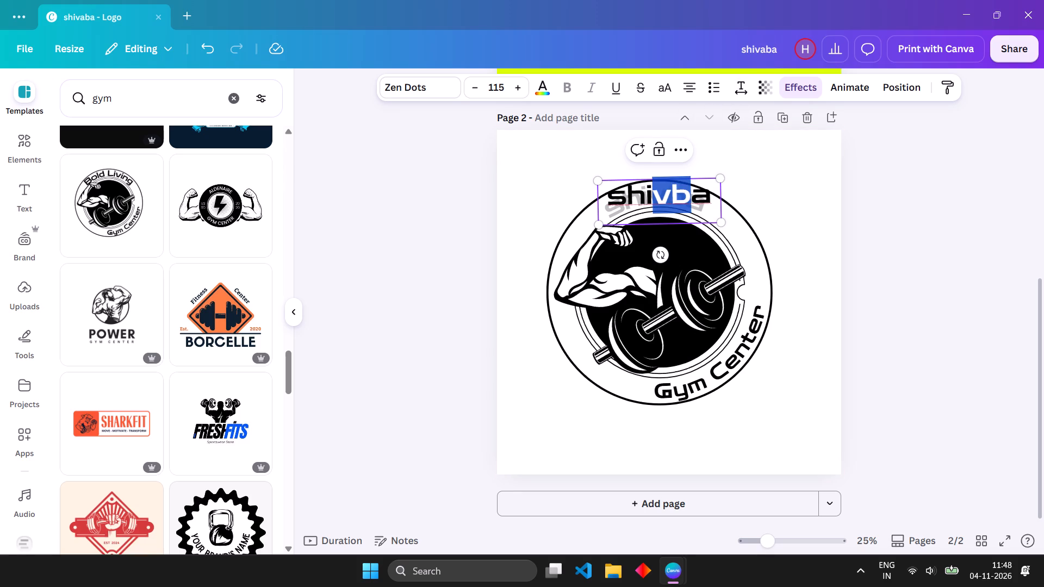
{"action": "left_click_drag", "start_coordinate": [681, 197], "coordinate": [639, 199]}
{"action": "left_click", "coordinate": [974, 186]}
Undo the last two edits to the curved "shivba" text and redo one of them.
{"action": "left_click", "coordinate": [663, 191]}
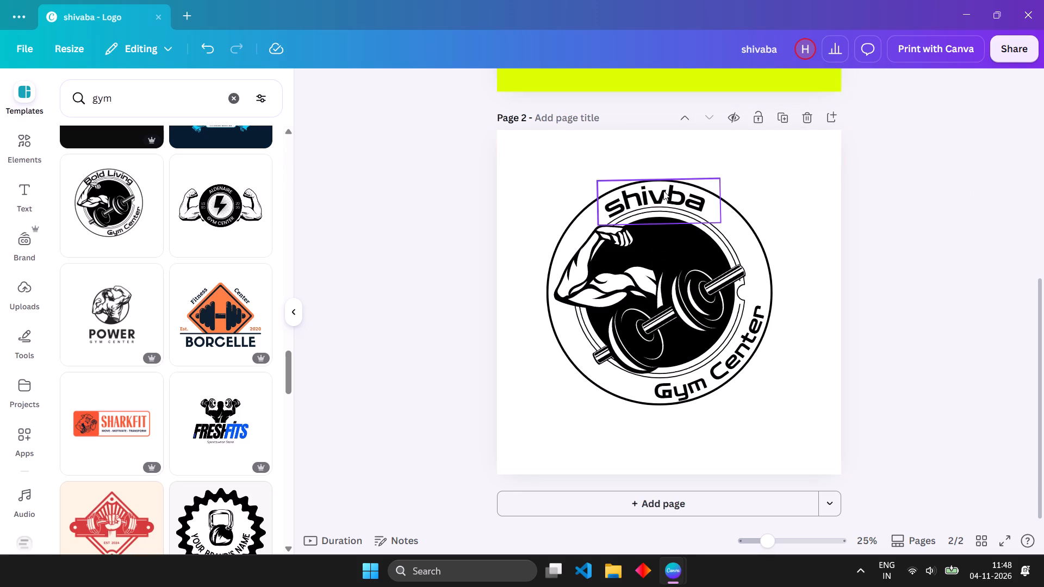
{"action": "left_click", "coordinate": [203, 52]}
{"action": "left_click", "coordinate": [203, 52]}
{"action": "left_click", "coordinate": [245, 53]}
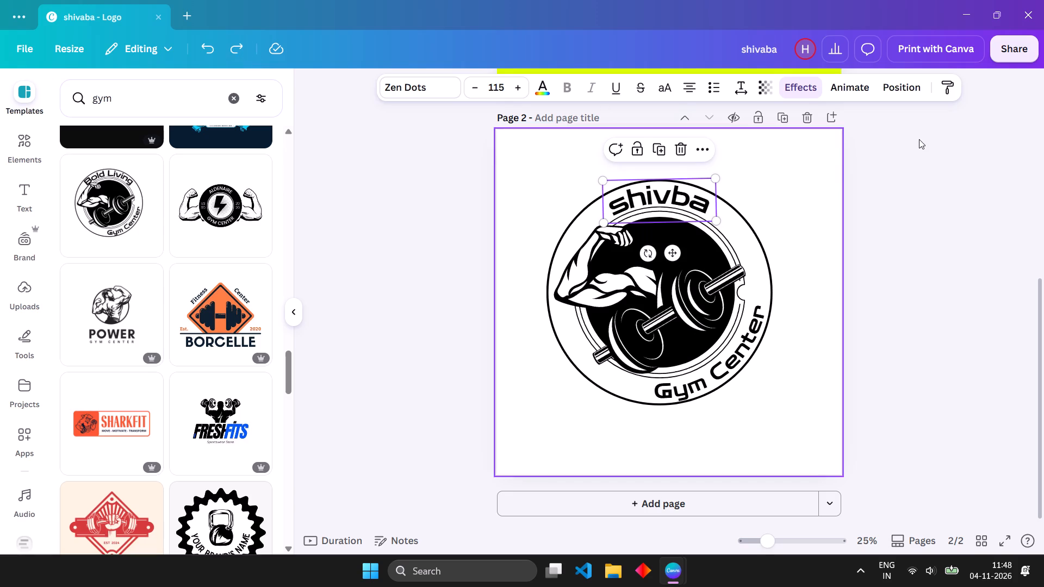
{"action": "left_click", "coordinate": [919, 139]}
Change the curved "Gym Center" text on the round logo to "Gym fitness".
{"action": "left_click", "coordinate": [725, 366]}
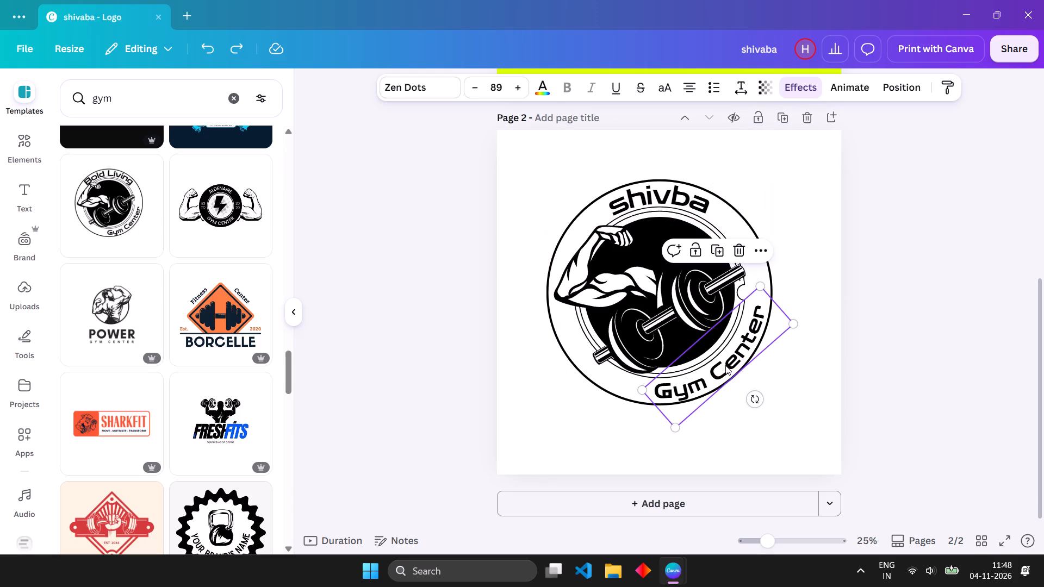
{"action": "left_click", "coordinate": [725, 365]}
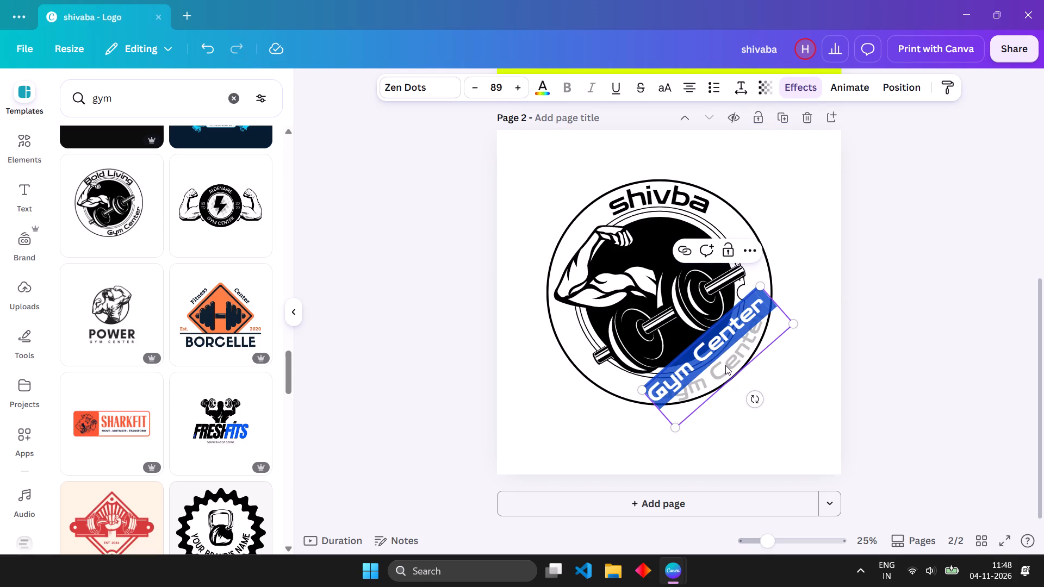
{"action": "left_click", "coordinate": [704, 354]}
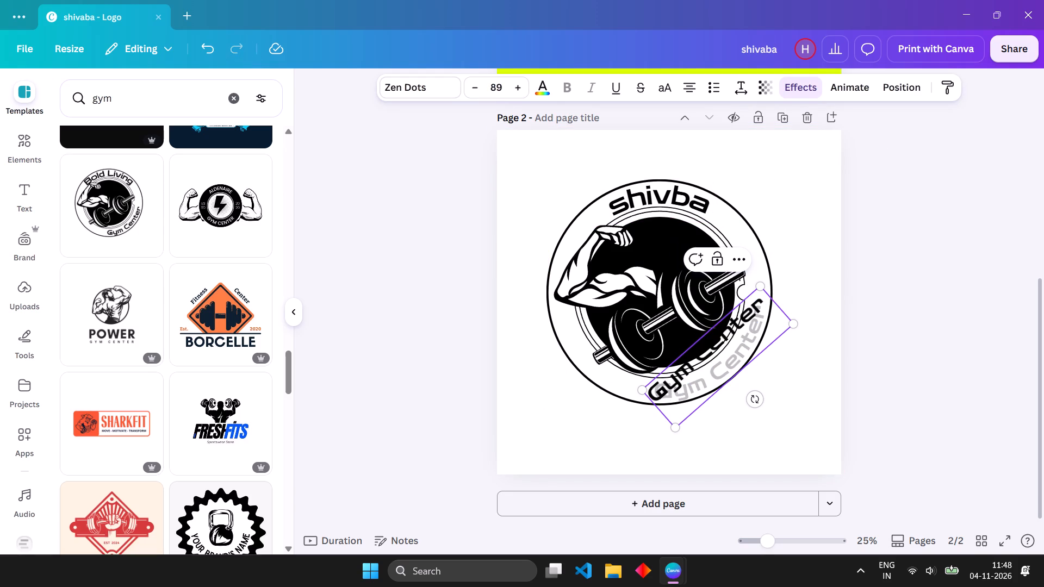
{"action": "left_click_drag", "start_coordinate": [704, 354], "coordinate": [722, 341]}
{"action": "left_click_drag", "start_coordinate": [701, 354], "coordinate": [761, 311]}
{"action": "left_click_drag", "start_coordinate": [761, 311], "coordinate": [714, 351]}
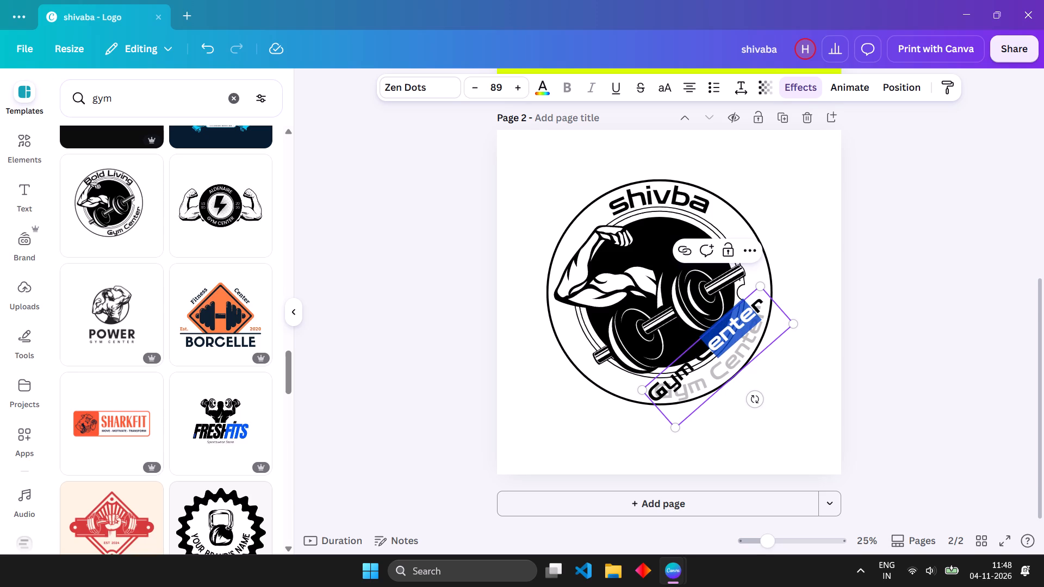
{"action": "left_click_drag", "start_coordinate": [714, 351], "coordinate": [707, 355]}
{"action": "key", "text": "BackSpace"}
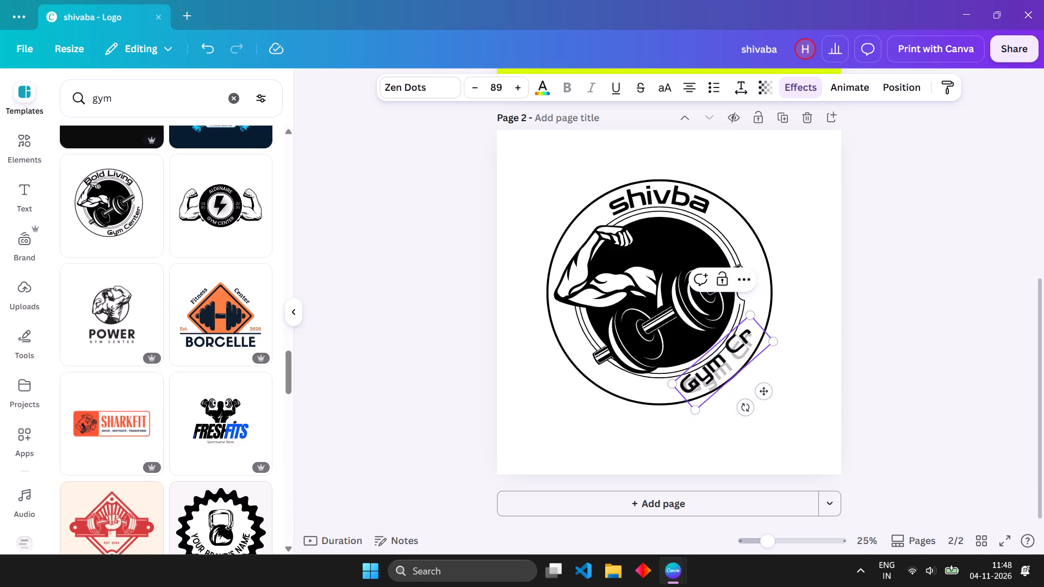
{"action": "key", "text": "Right"}
{"action": "key", "text": "BackSpace"}
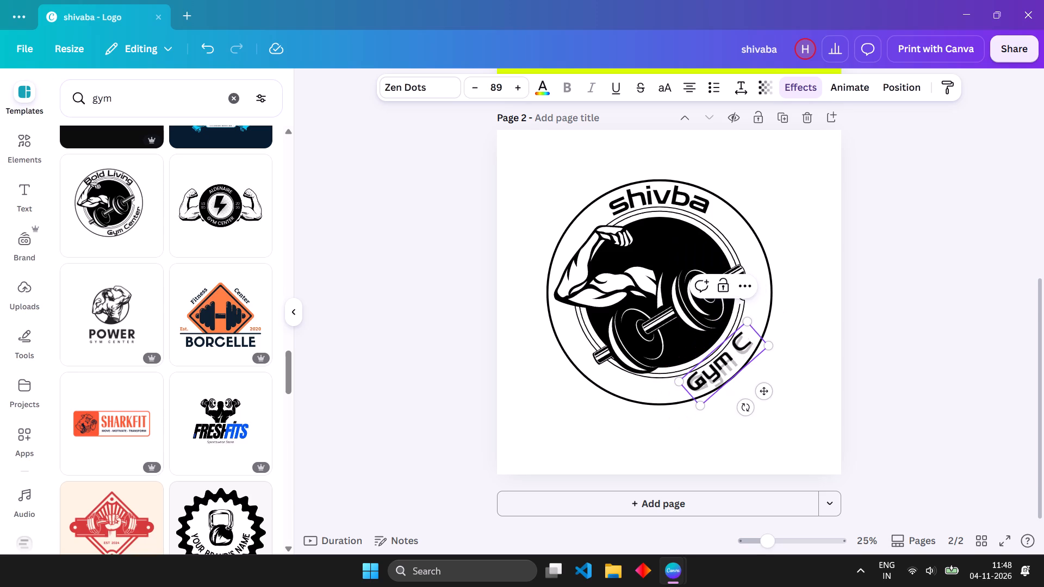
{"action": "key", "text": "BackSpace"}
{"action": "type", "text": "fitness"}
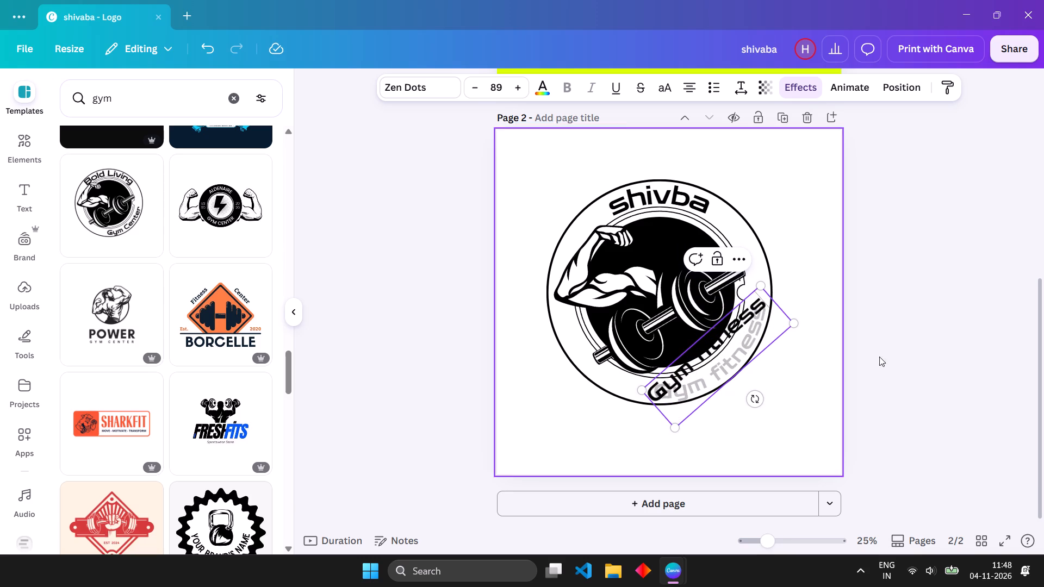
{"action": "left_click", "coordinate": [836, 243]}
Recolour the black parts of the arm-and-dumbbell graphic to custom dark red #A30000.
{"action": "scroll", "coordinate": [794, 234], "scroll_direction": "down", "scroll_amount": 1}
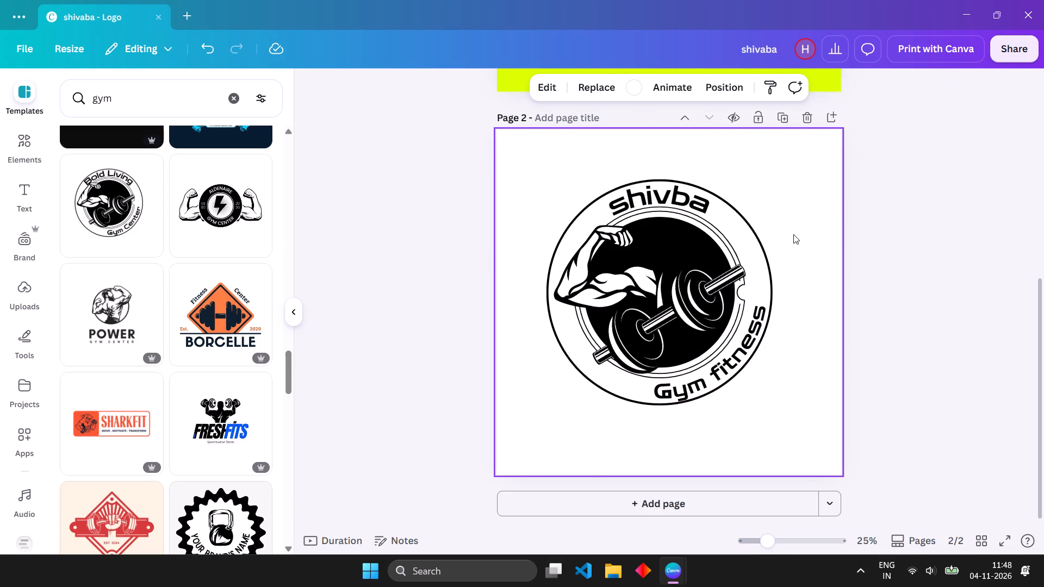
{"action": "scroll", "coordinate": [791, 237], "scroll_direction": "up", "scroll_amount": 2}
{"action": "scroll", "coordinate": [782, 245], "scroll_direction": "down", "scroll_amount": 2}
{"action": "left_click", "coordinate": [672, 253]}
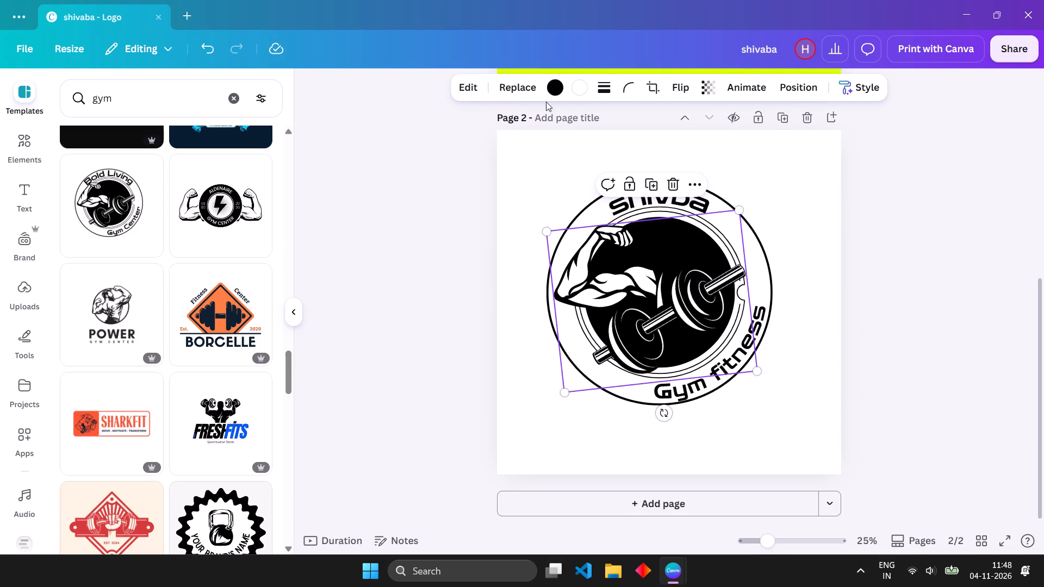
{"action": "left_click", "coordinate": [549, 82]}
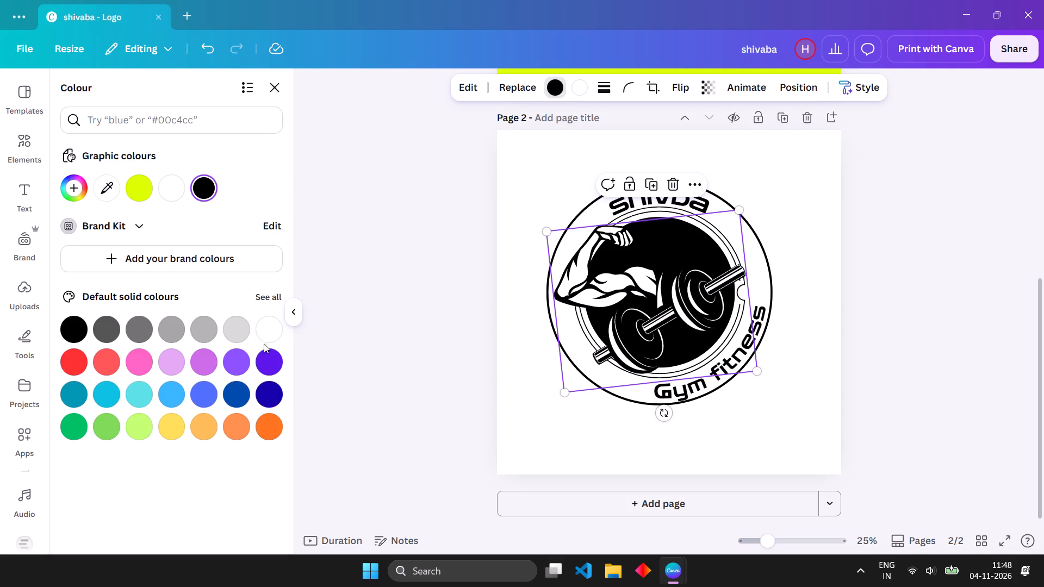
{"action": "left_click", "coordinate": [65, 358]}
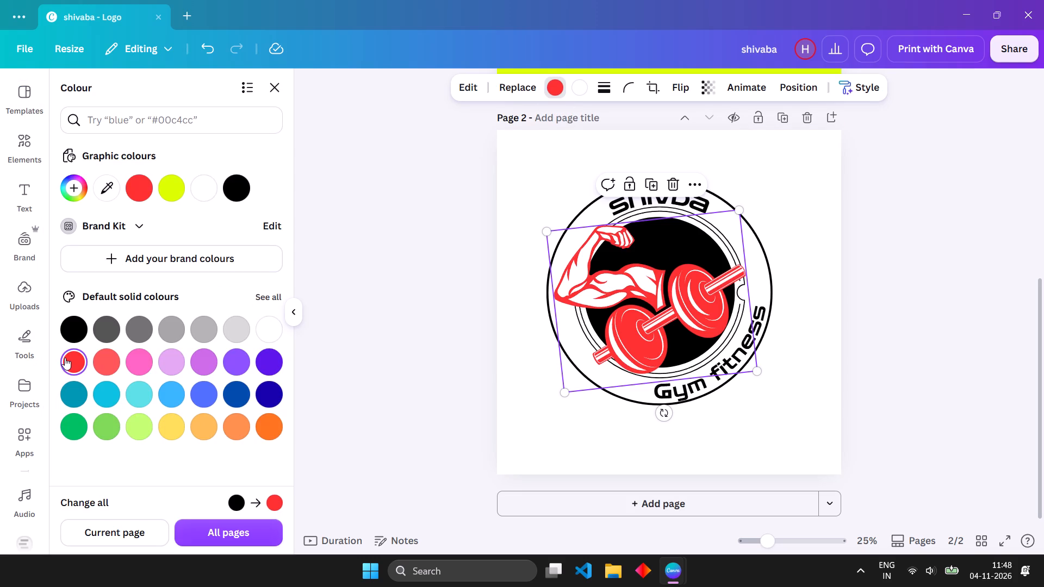
{"action": "scroll", "coordinate": [140, 404], "scroll_direction": "down", "scroll_amount": 1}
{"action": "left_click", "coordinate": [77, 185]}
{"action": "left_click_drag", "start_coordinate": [227, 217], "coordinate": [262, 220]}
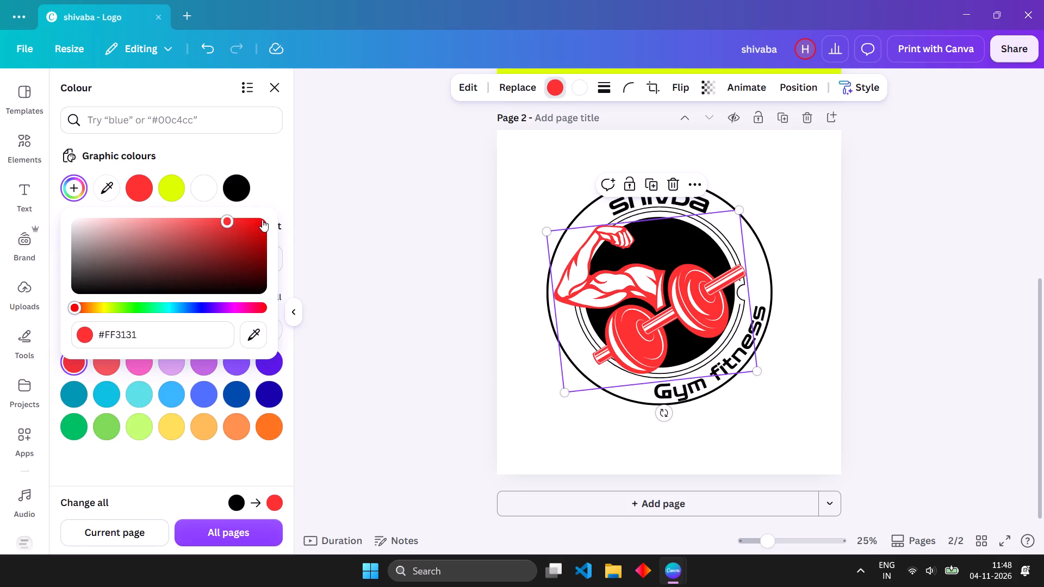
{"action": "left_click_drag", "start_coordinate": [262, 220], "coordinate": [257, 222]}
{"action": "left_click_drag", "start_coordinate": [225, 220], "coordinate": [288, 276]}
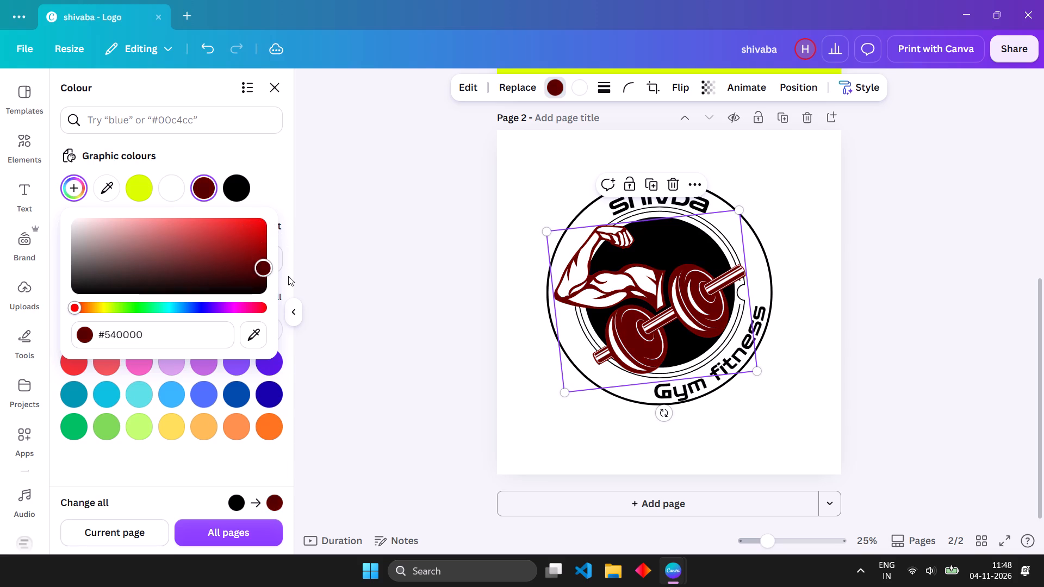
{"action": "left_click_drag", "start_coordinate": [288, 276], "coordinate": [290, 257]}
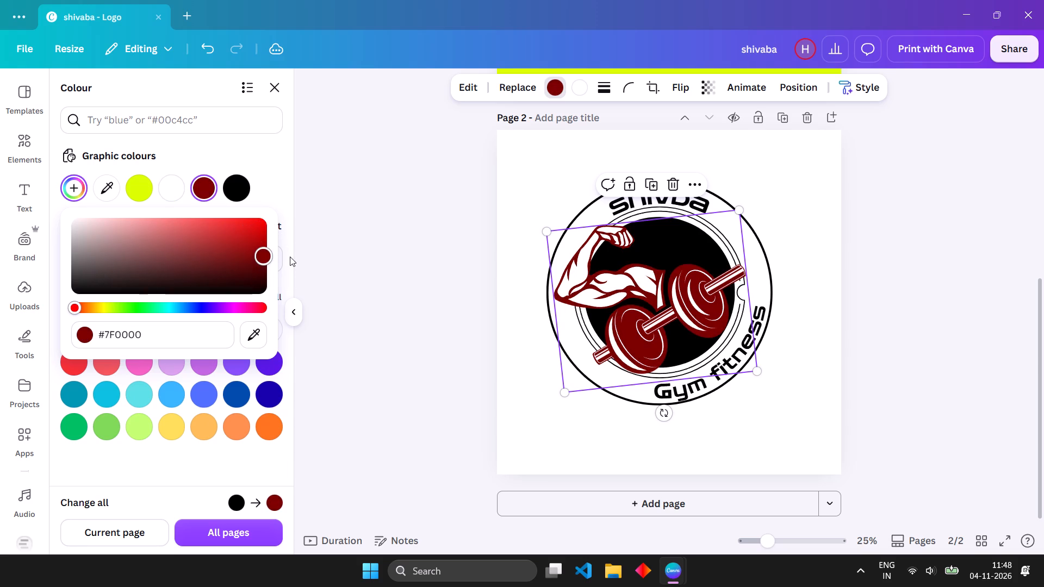
{"action": "left_click_drag", "start_coordinate": [290, 257], "coordinate": [290, 246]}
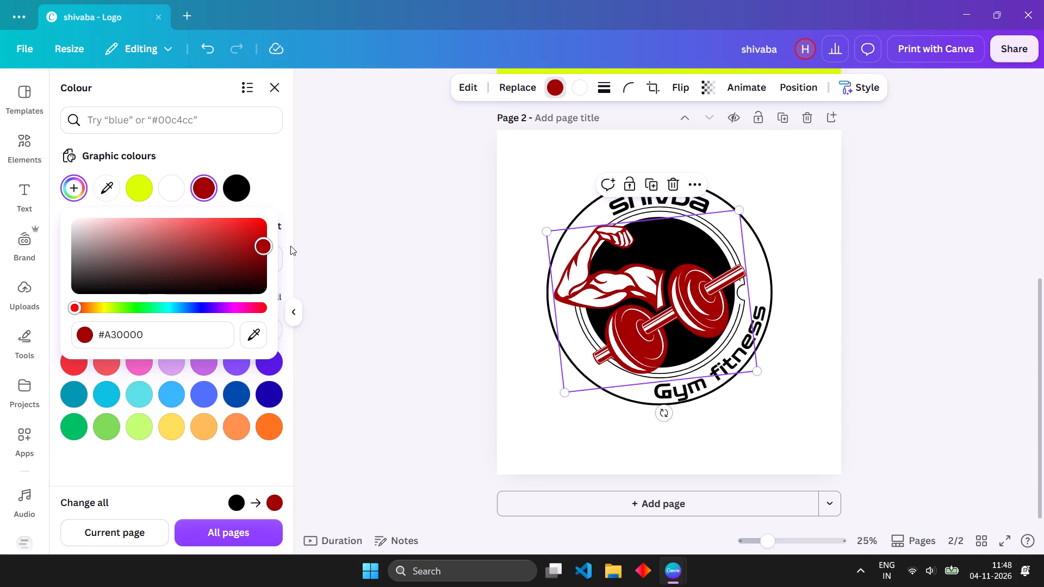
{"action": "left_click_drag", "start_coordinate": [290, 246], "coordinate": [291, 246]}
{"action": "left_click", "coordinate": [343, 251]}
Recolour the white parts of the arm-and-dumbbell graphic to light grey.
{"action": "left_click", "coordinate": [692, 243]}
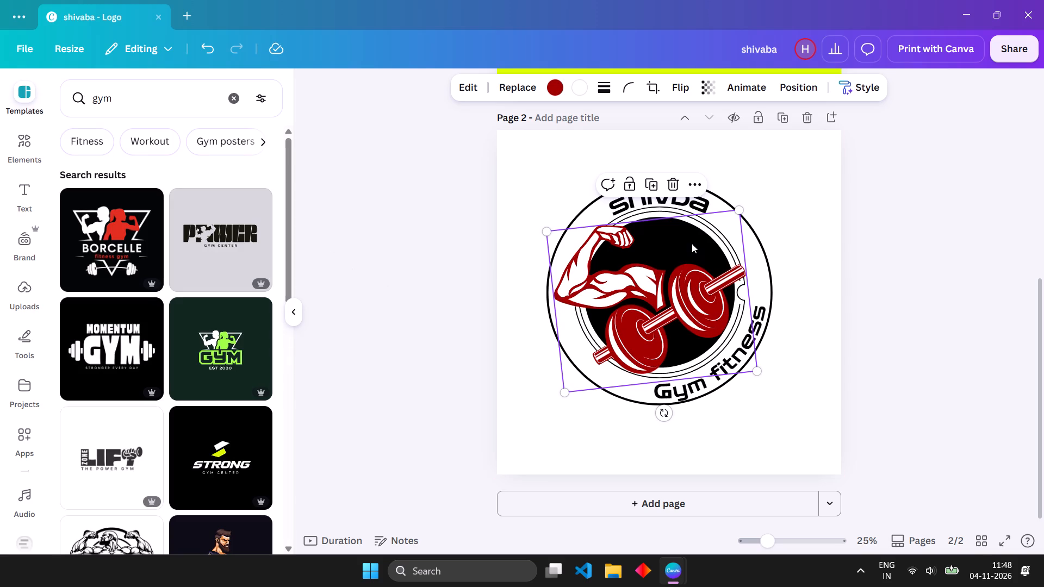
{"action": "left_click", "coordinate": [672, 245]}
{"action": "left_click", "coordinate": [672, 245]}
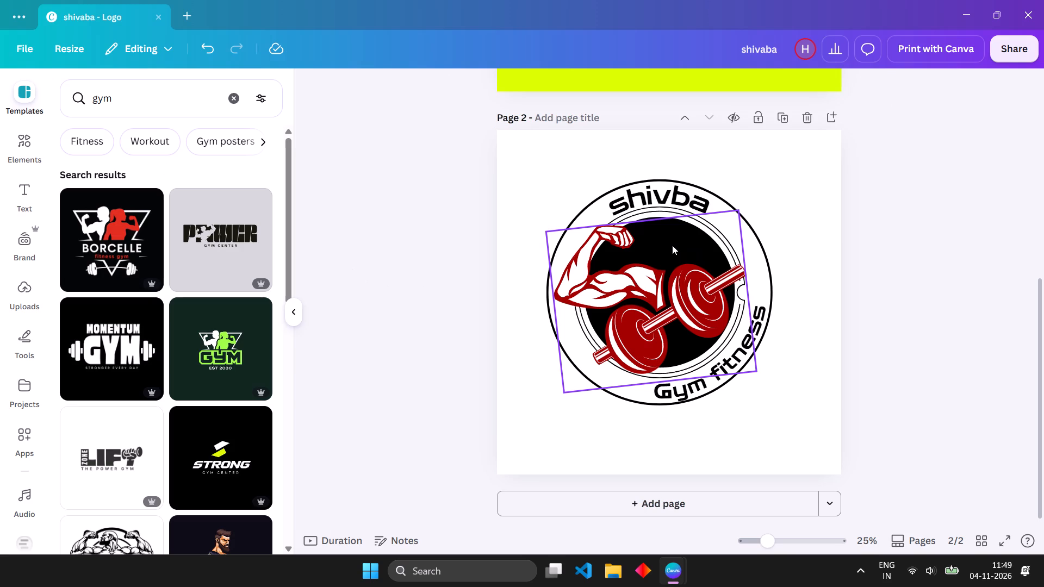
{"action": "left_click", "coordinate": [672, 245]}
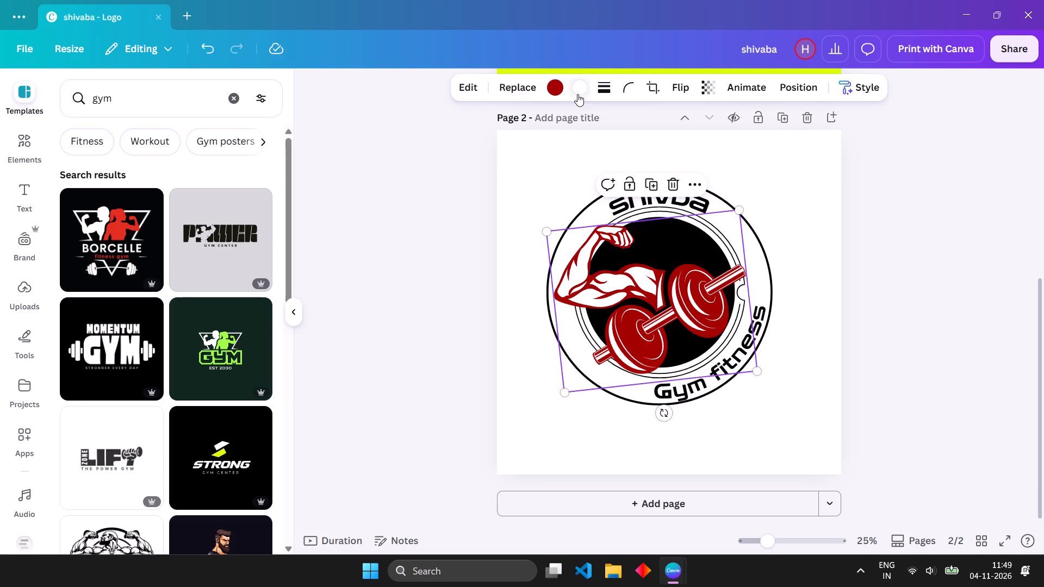
{"action": "left_click", "coordinate": [578, 92]}
{"action": "left_click", "coordinate": [213, 321]}
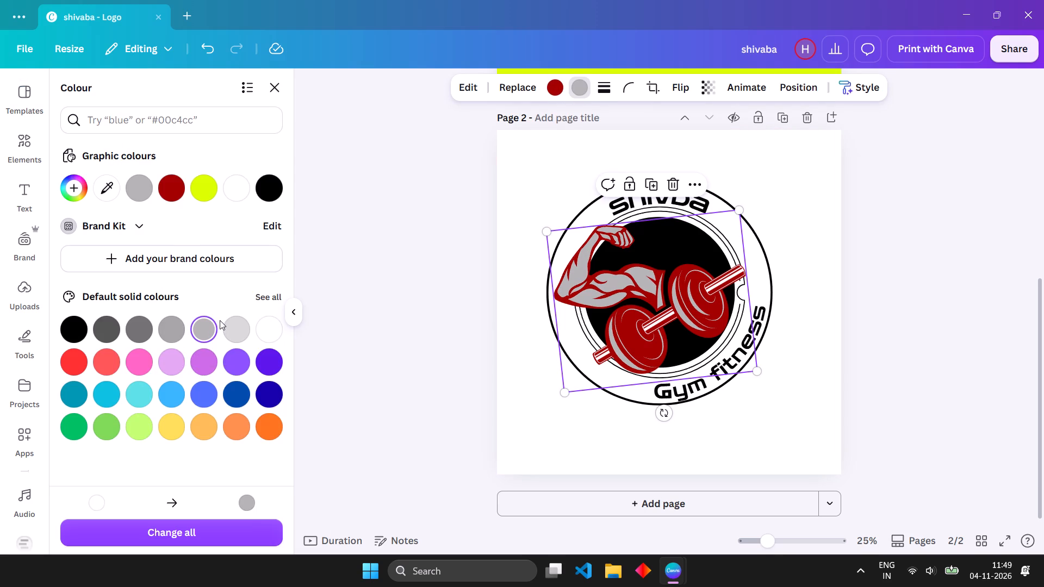
{"action": "left_click", "coordinate": [227, 326]}
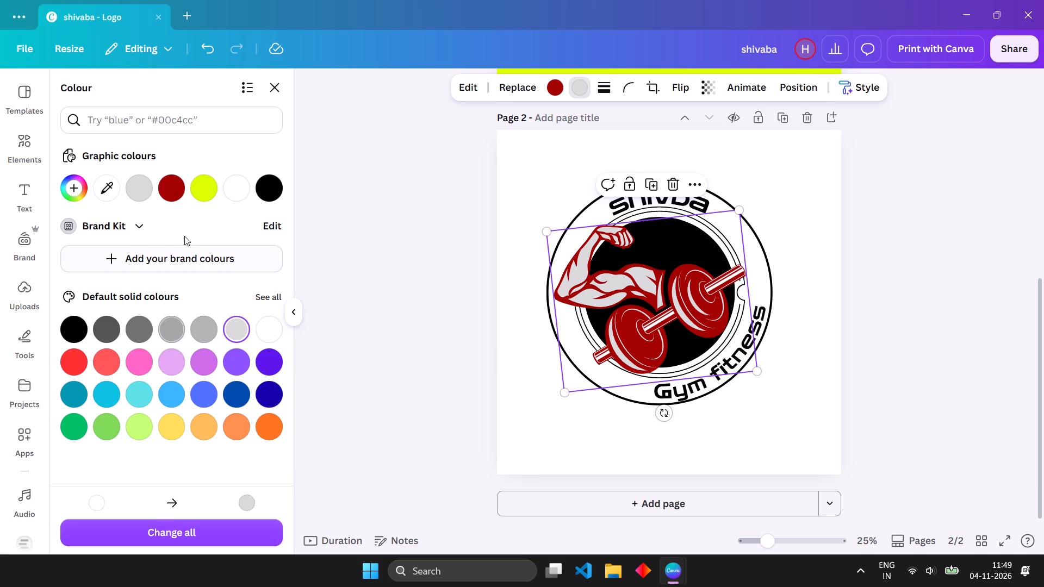
{"action": "left_click", "coordinate": [386, 241]}
{"action": "left_click", "coordinate": [410, 230]}
Move the arm-and-dumbbell graphic down and left so the logo's black inner circle is mostly uncovered.
{"action": "left_click", "coordinate": [615, 295]}
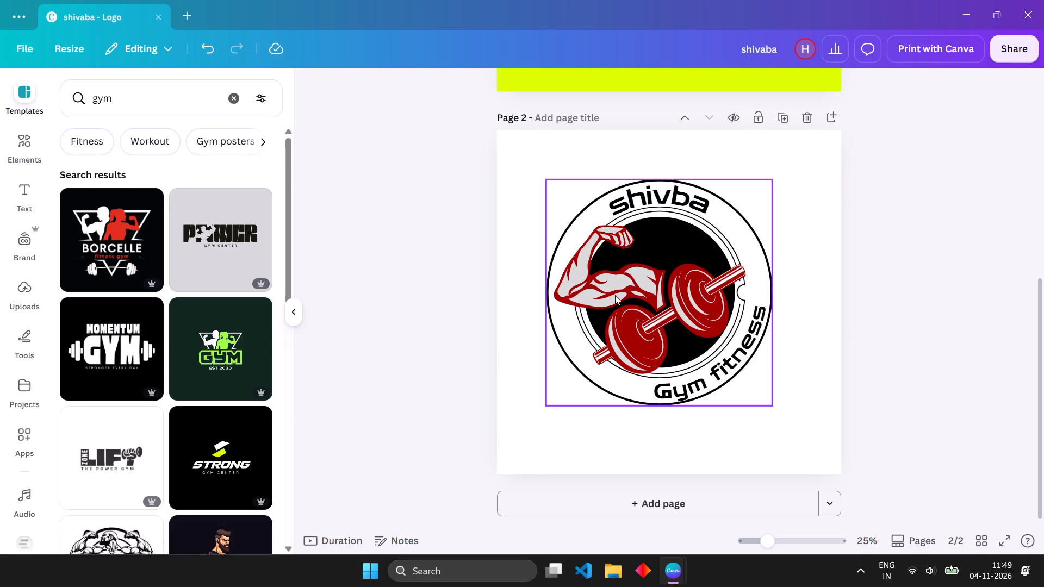
{"action": "left_click", "coordinate": [668, 243]}
{"action": "left_click", "coordinate": [677, 238]}
{"action": "left_click", "coordinate": [680, 229]}
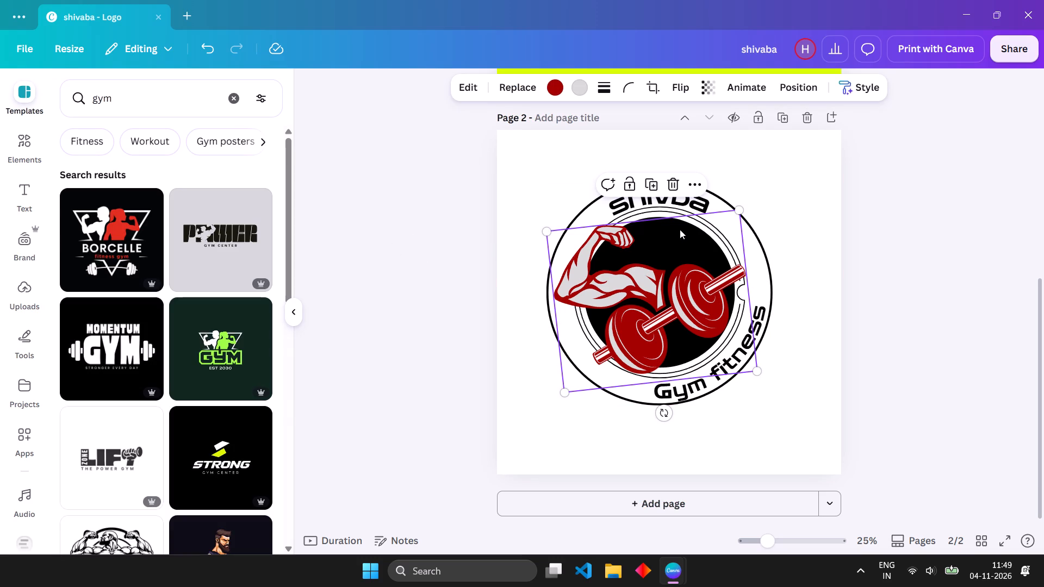
{"action": "left_click", "coordinate": [669, 252]}
{"action": "left_click_drag", "start_coordinate": [639, 289], "coordinate": [598, 320]}
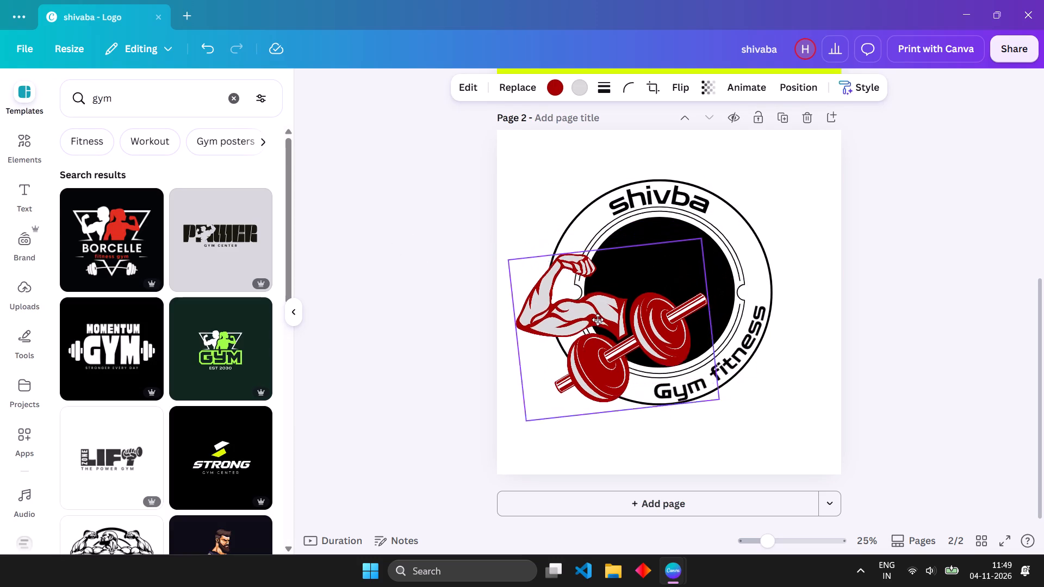
{"action": "left_click_drag", "start_coordinate": [598, 320], "coordinate": [563, 348]}
Recolour the round logo's black inner circle to custom beige #E6D5BD.
{"action": "left_click", "coordinate": [655, 240]}
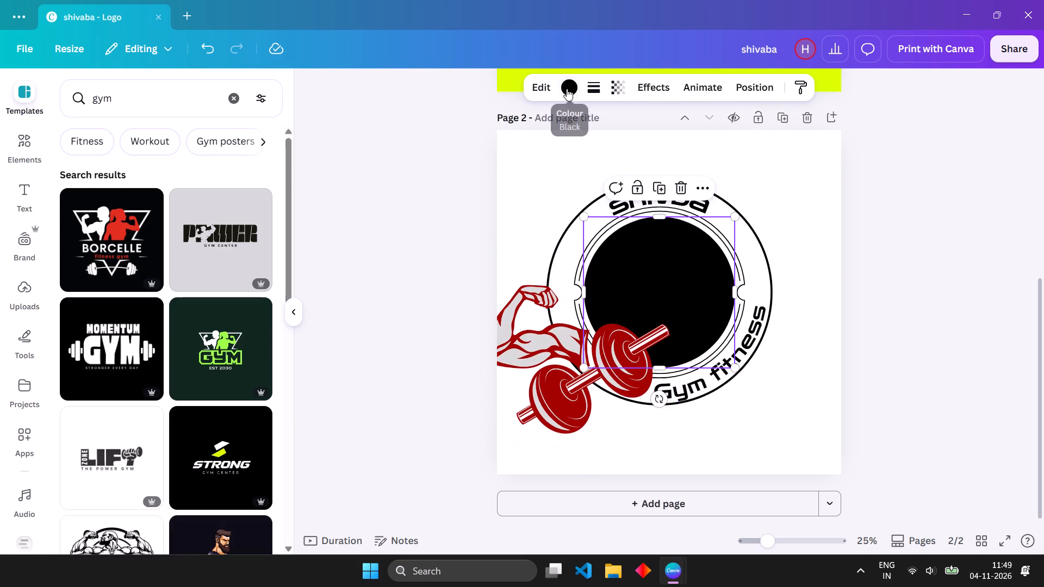
{"action": "left_click", "coordinate": [567, 89]}
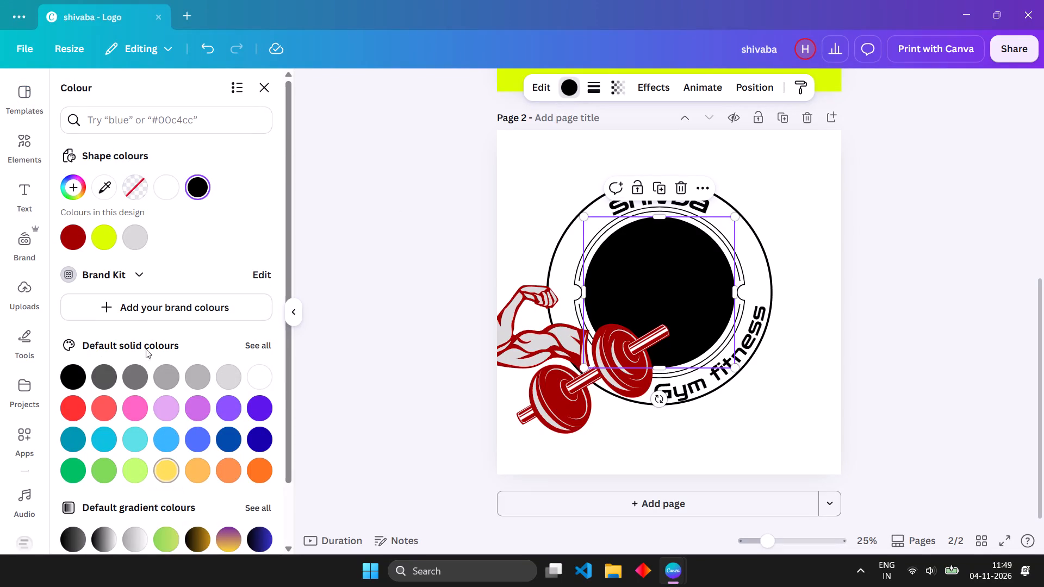
{"action": "left_click", "coordinate": [71, 194]}
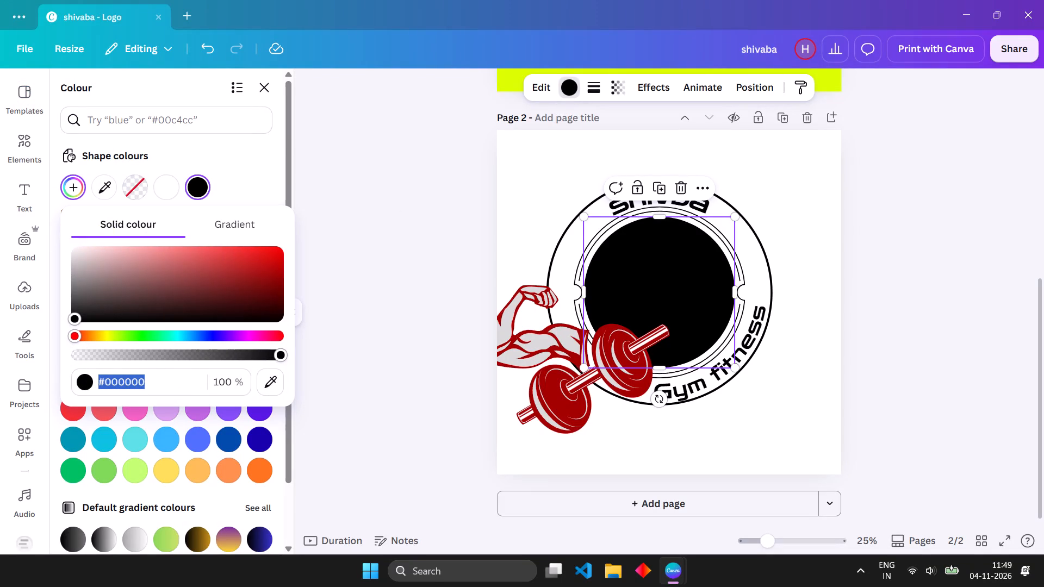
{"action": "left_click_drag", "start_coordinate": [78, 336], "coordinate": [104, 337]}
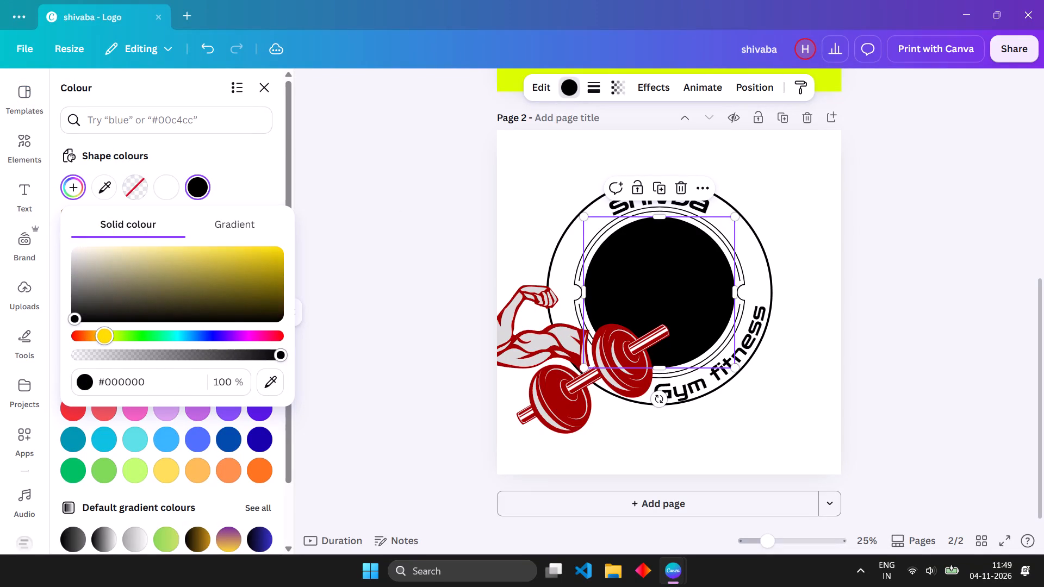
{"action": "left_click_drag", "start_coordinate": [104, 337], "coordinate": [104, 337]}
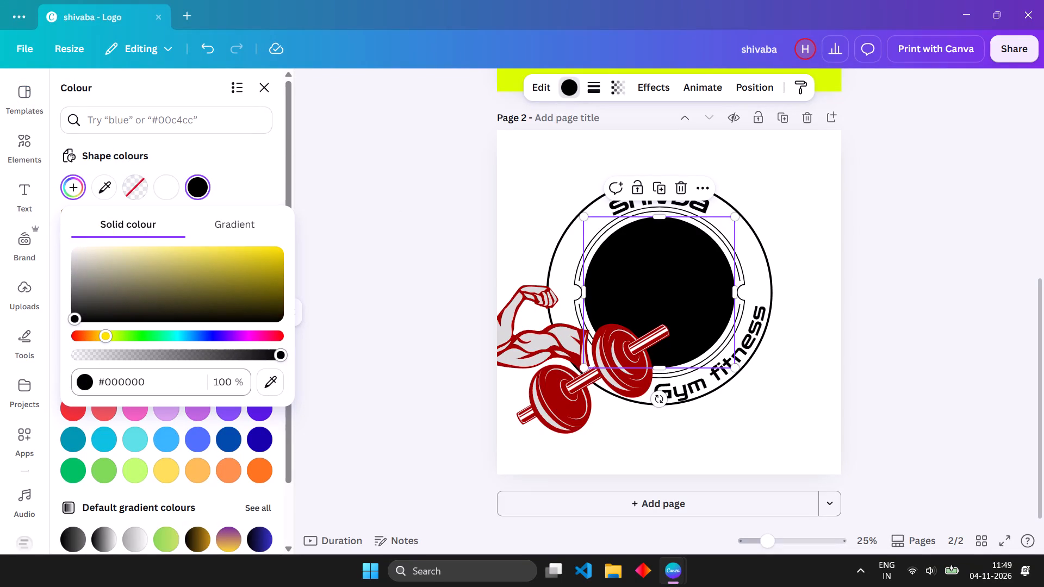
{"action": "left_click", "coordinate": [156, 389]}
{"action": "key", "text": "BackSpace"}
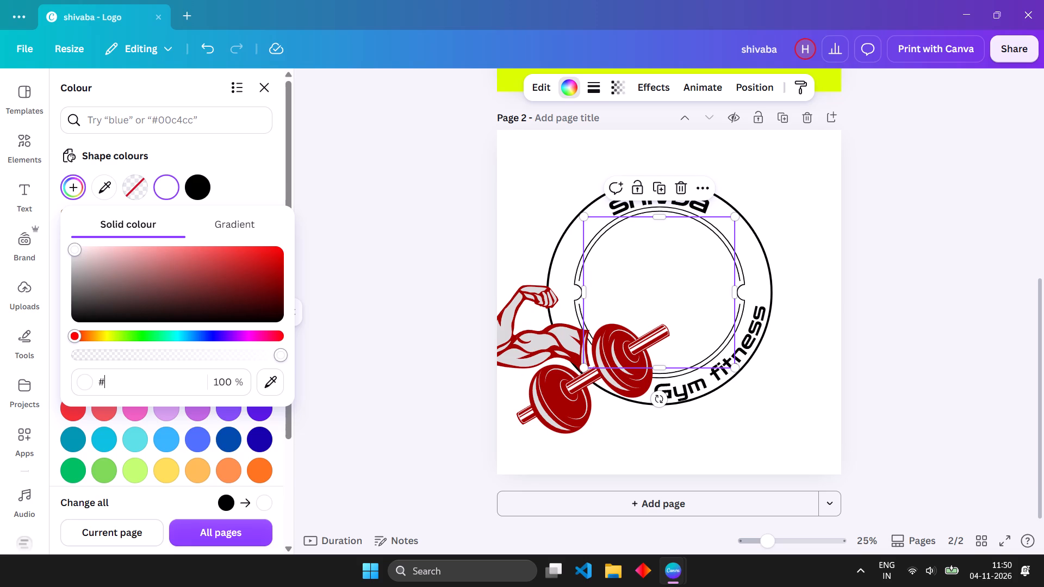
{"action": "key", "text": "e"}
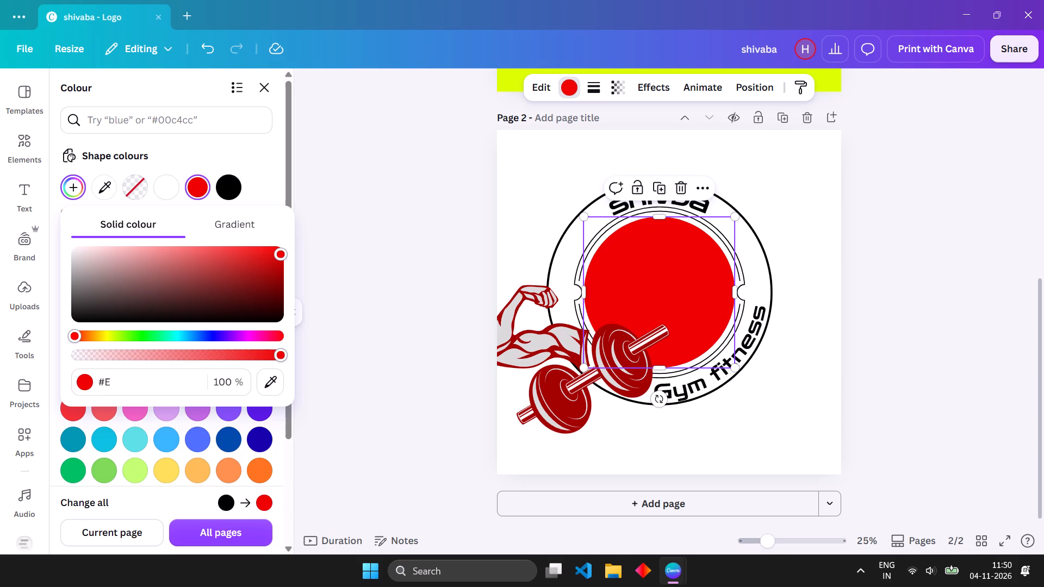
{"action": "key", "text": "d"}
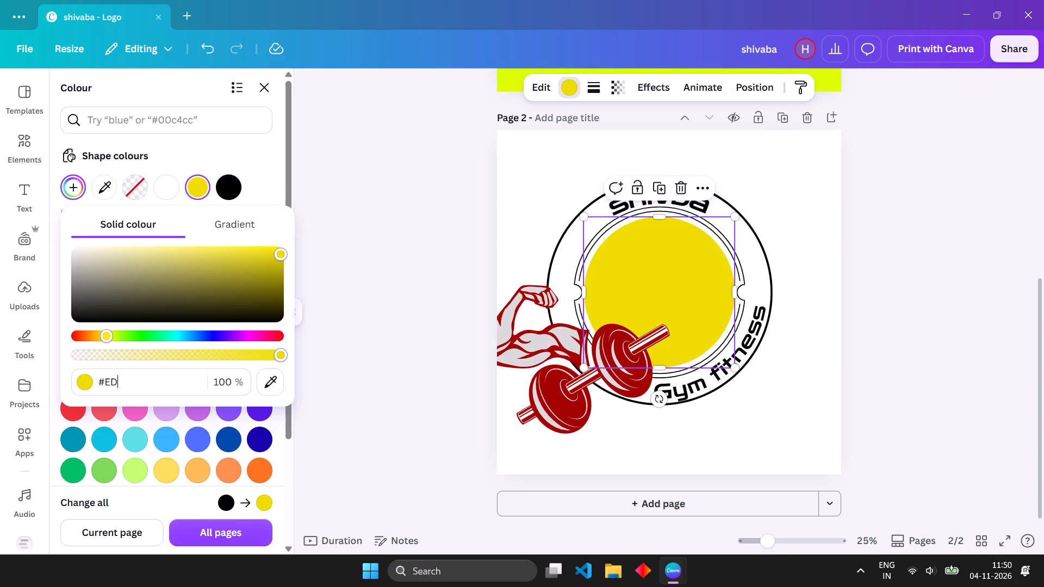
{"action": "key", "text": "BackSpace"}
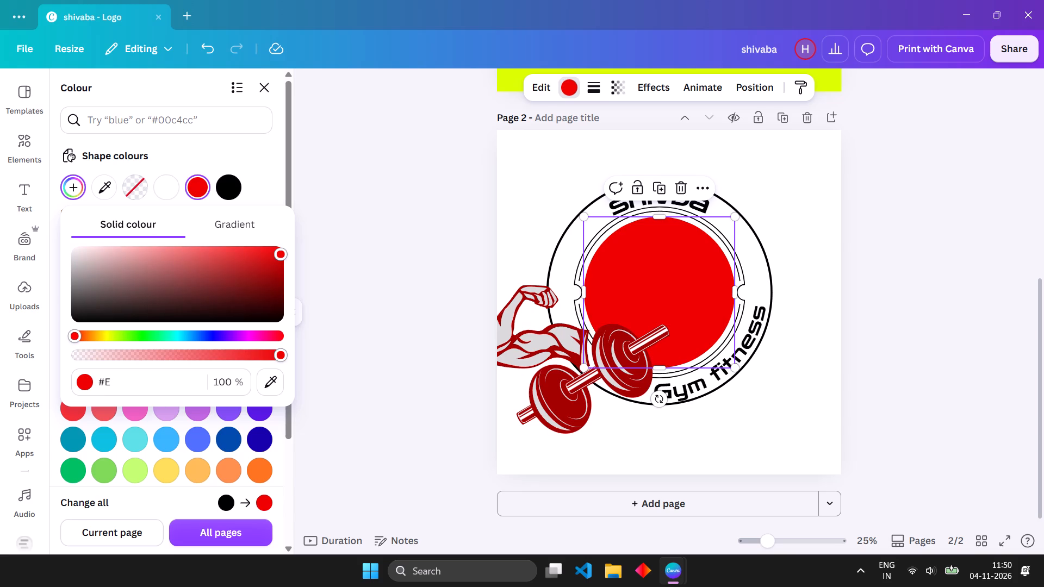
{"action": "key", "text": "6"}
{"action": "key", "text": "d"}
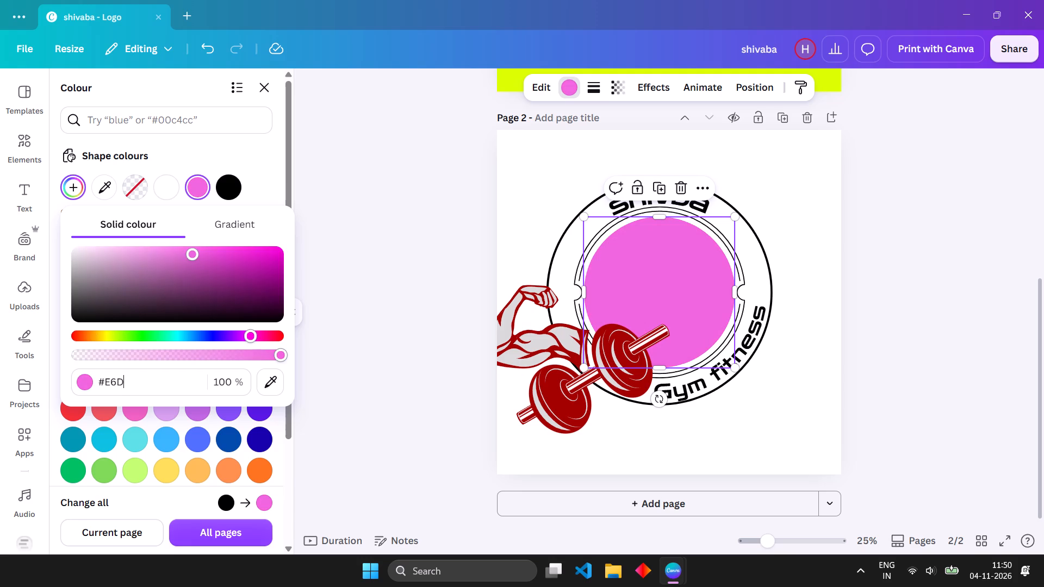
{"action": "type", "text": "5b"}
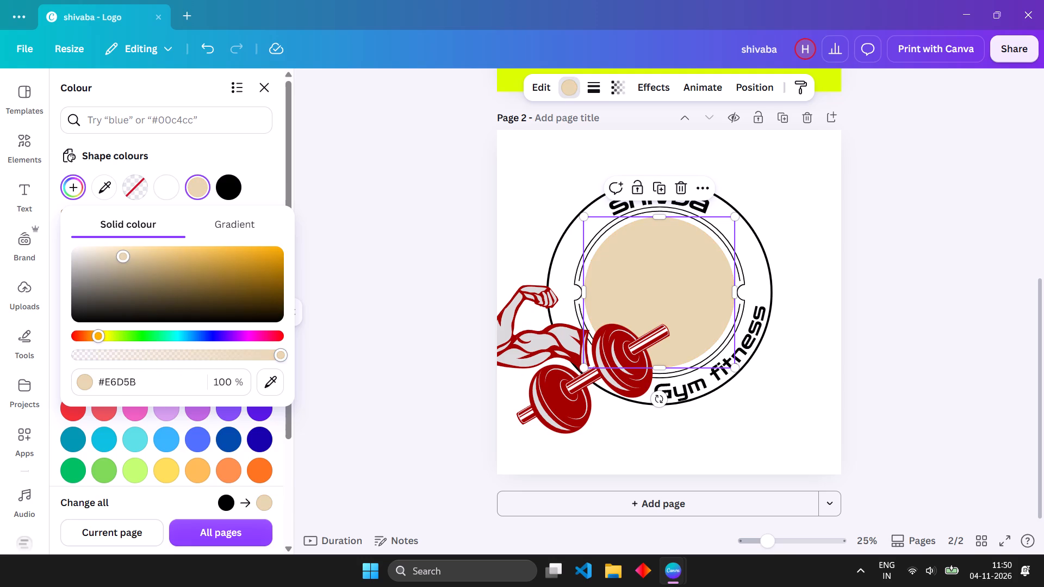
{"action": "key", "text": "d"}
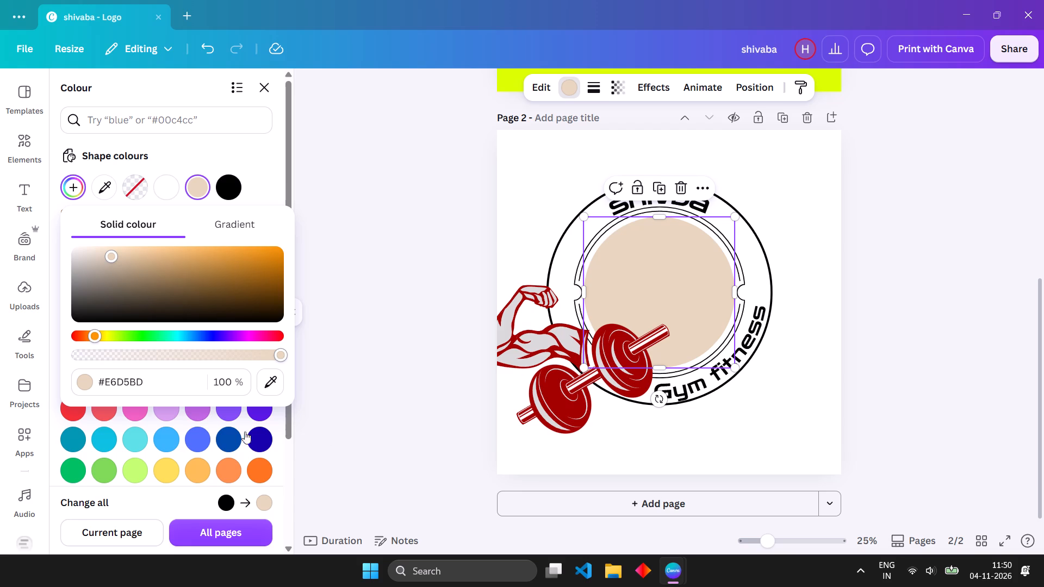
Recolour the dark red parts of the arm-and-dumbbell graphic to custom orange-red #D5360C.
{"action": "left_click", "coordinate": [550, 401]}
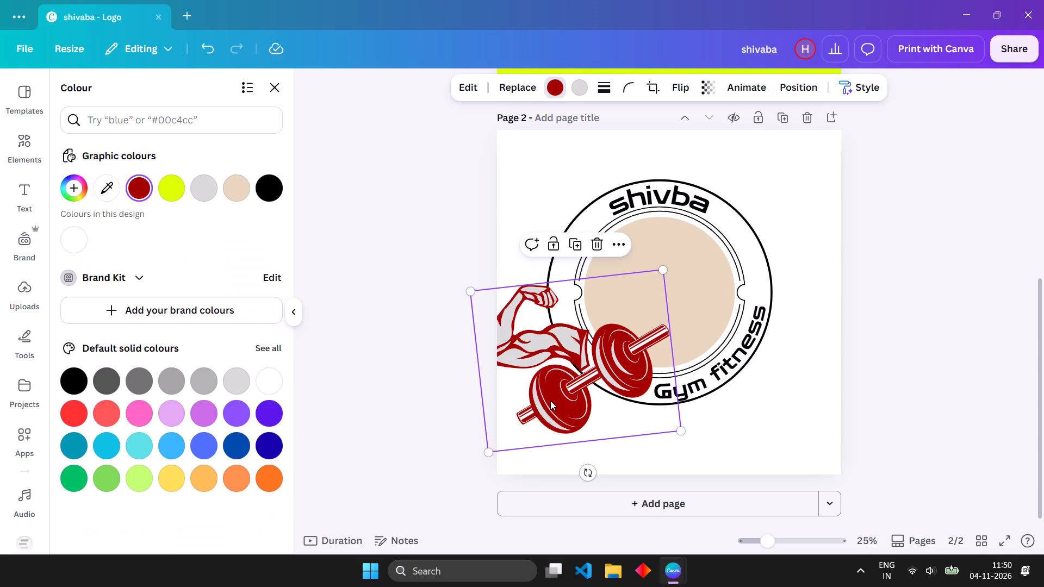
{"action": "left_click", "coordinate": [82, 189]}
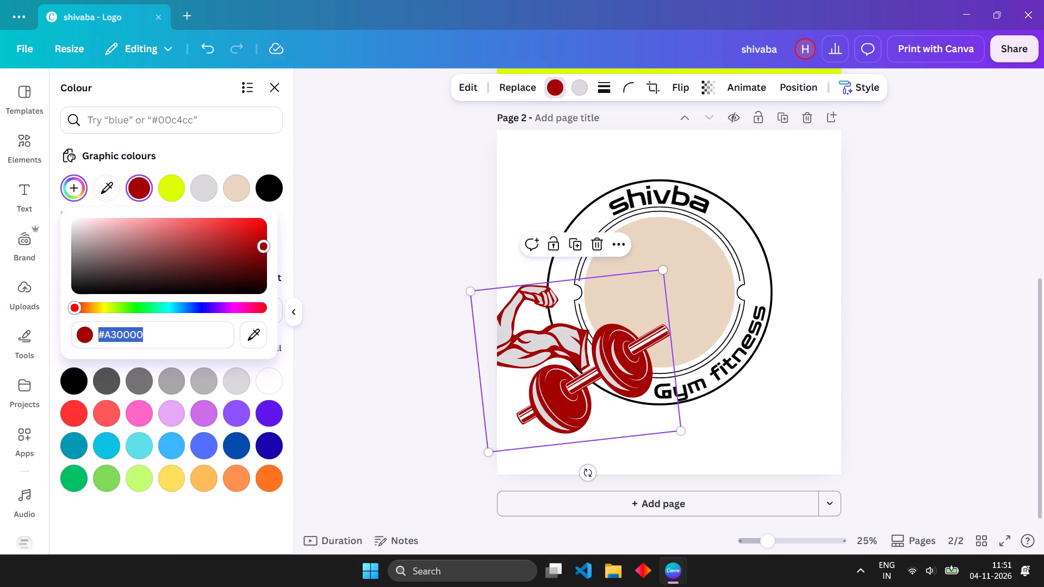
{"action": "key", "text": "BackSpace"}
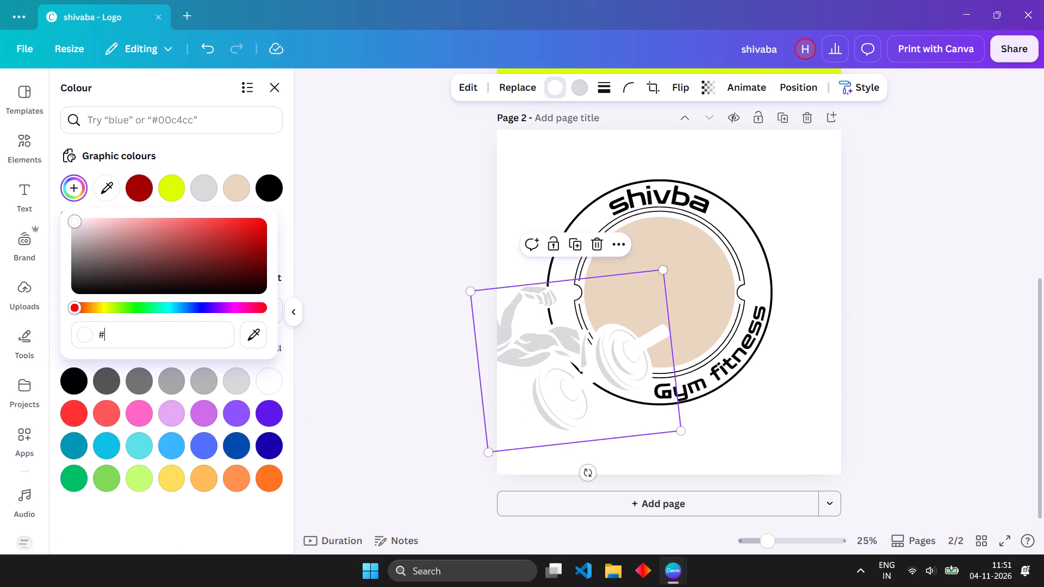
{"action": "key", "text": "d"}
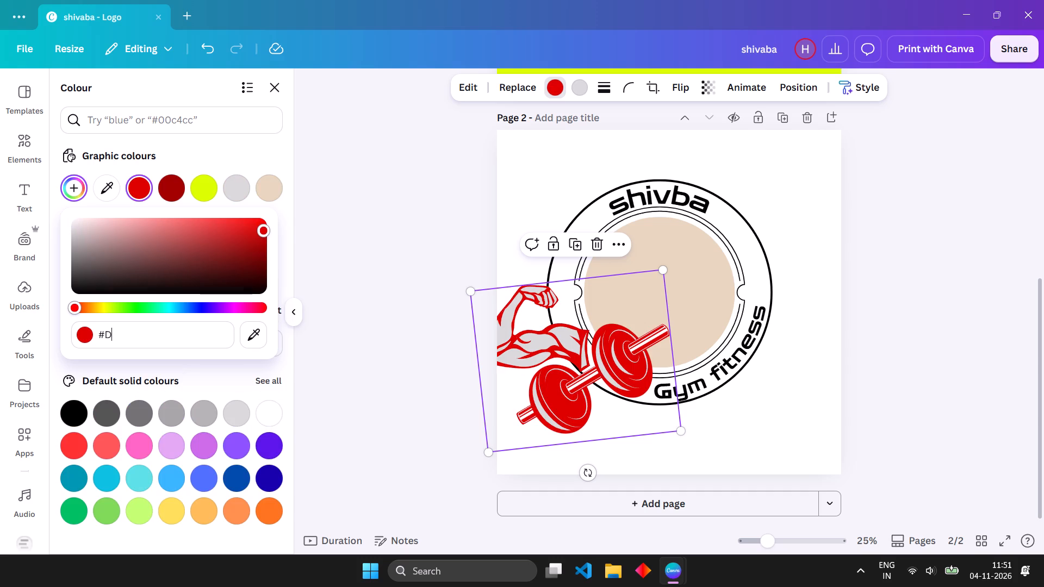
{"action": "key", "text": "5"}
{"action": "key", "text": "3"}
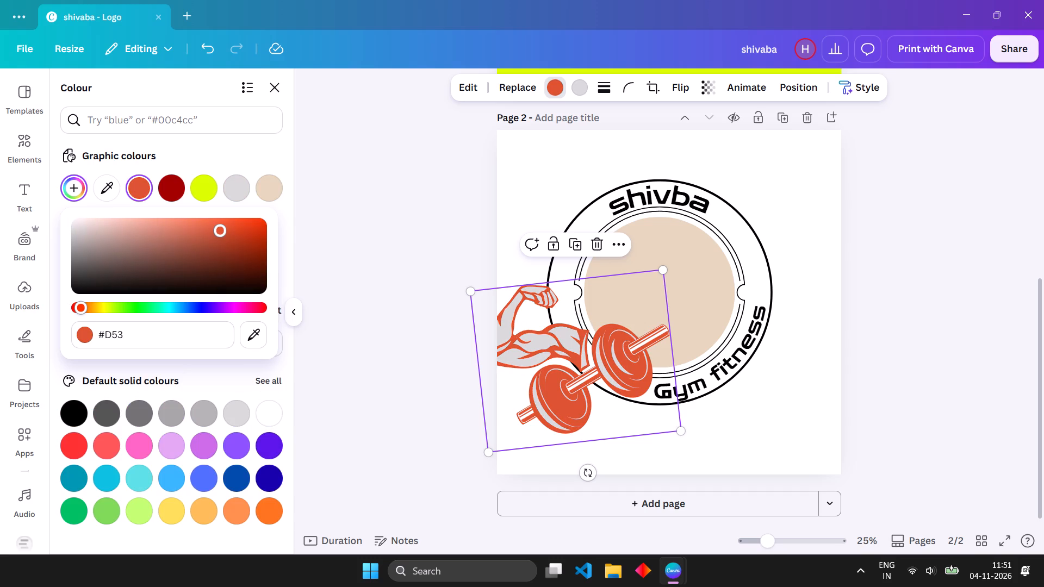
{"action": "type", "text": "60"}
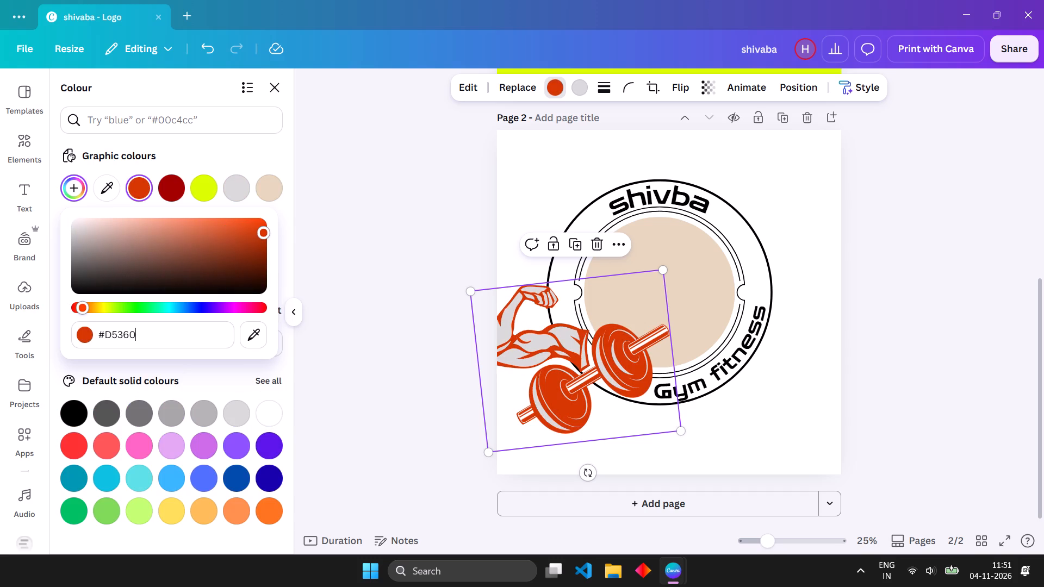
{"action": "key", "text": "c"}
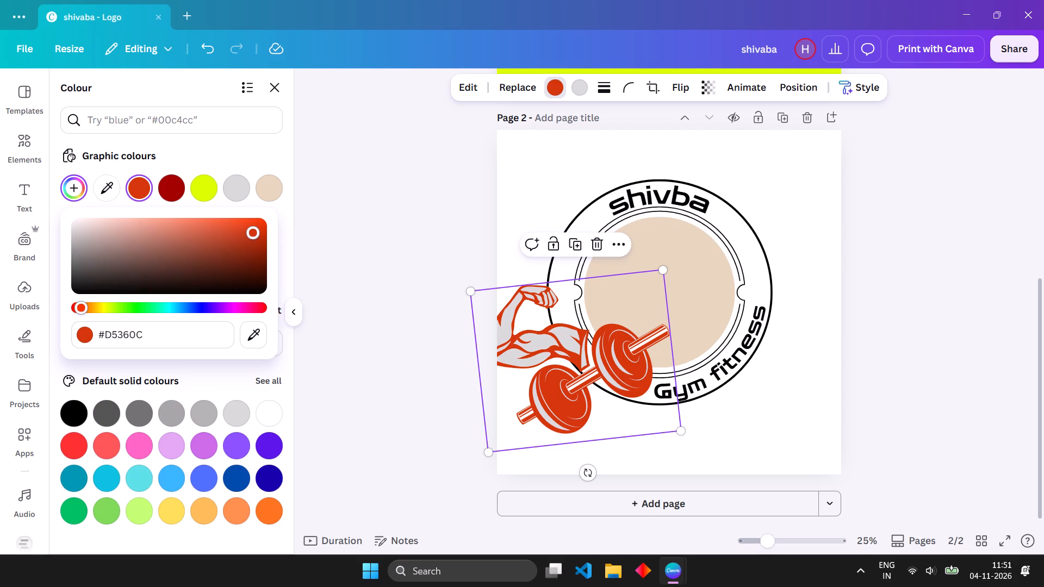
{"action": "left_click", "coordinate": [369, 335]}
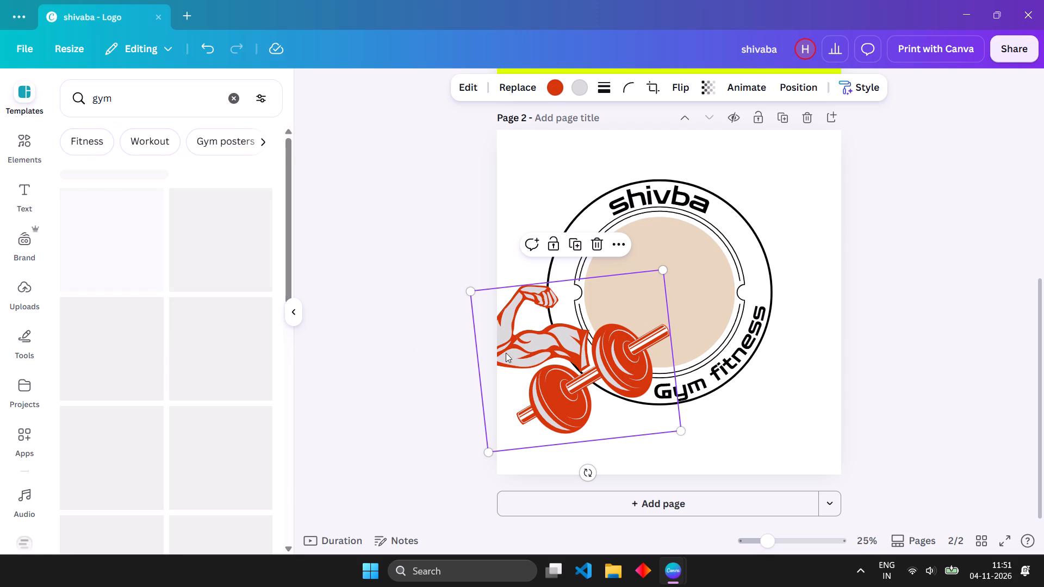
Recolour the light grey parts of the arm-and-dumbbell graphic to the same beige as the logo's inner circle.
{"action": "left_click", "coordinate": [542, 345]}
{"action": "left_click", "coordinate": [543, 343]}
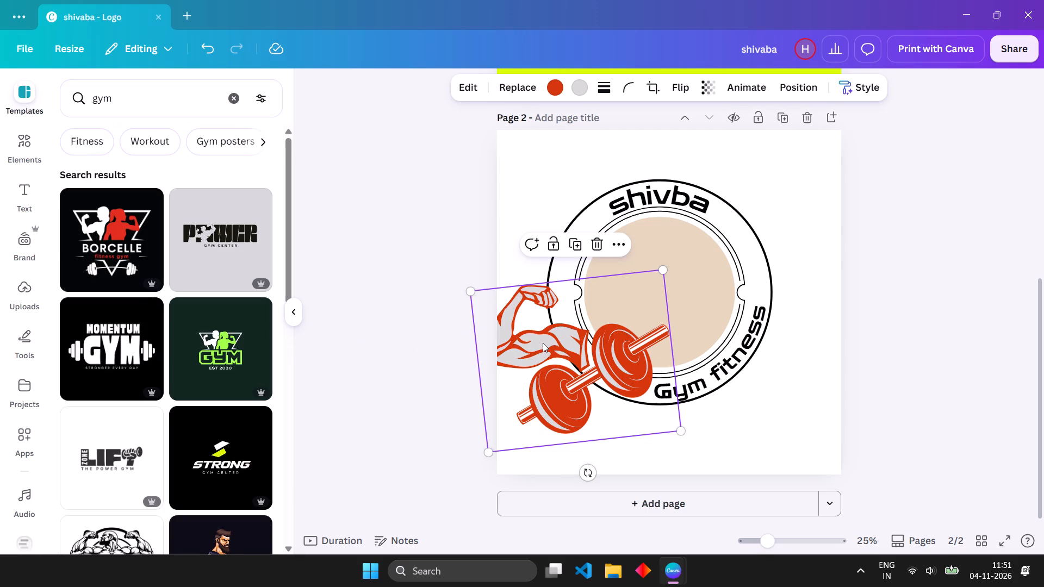
{"action": "left_click", "coordinate": [576, 85]}
{"action": "left_click", "coordinate": [656, 235]}
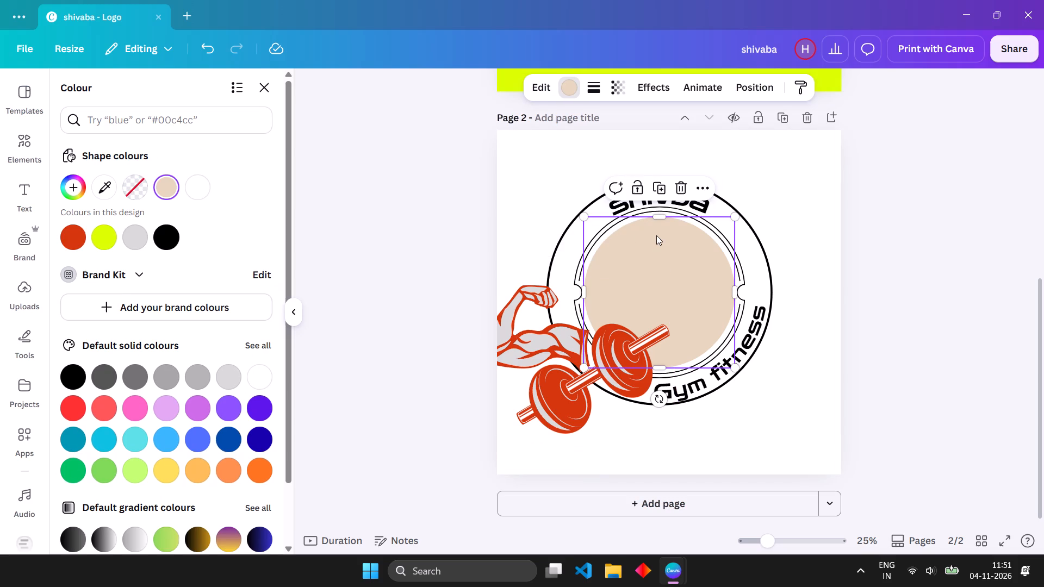
{"action": "left_click", "coordinate": [170, 191]}
{"action": "left_click", "coordinate": [337, 208]}
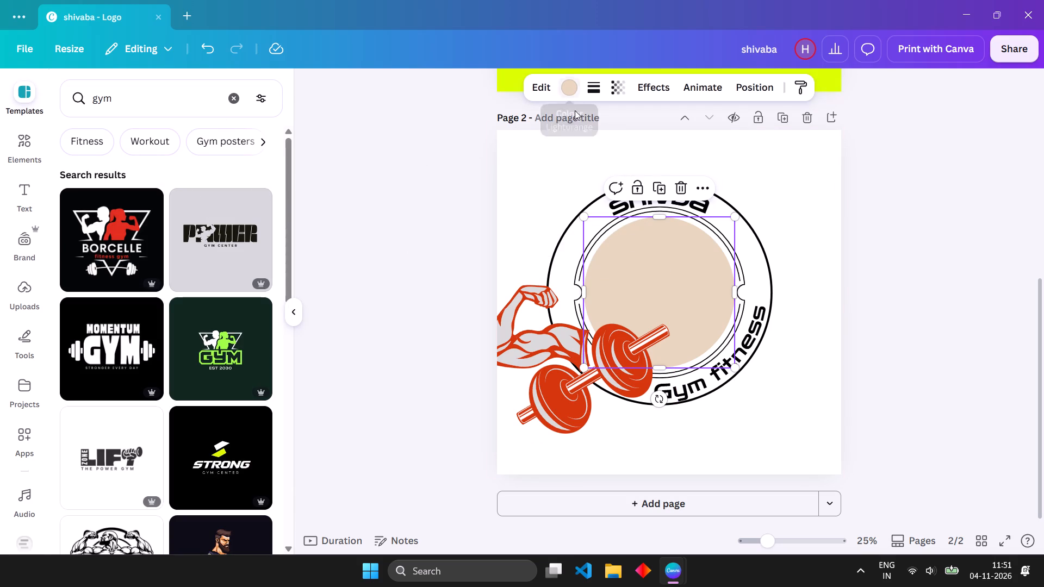
{"action": "left_click", "coordinate": [563, 333]}
{"action": "left_click", "coordinate": [579, 84]}
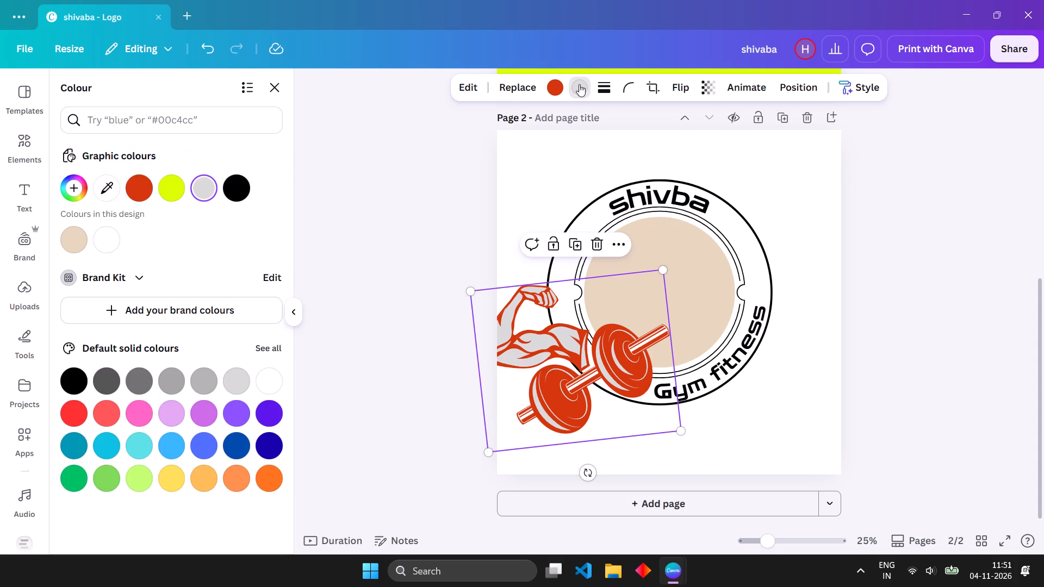
{"action": "left_click", "coordinate": [74, 243]}
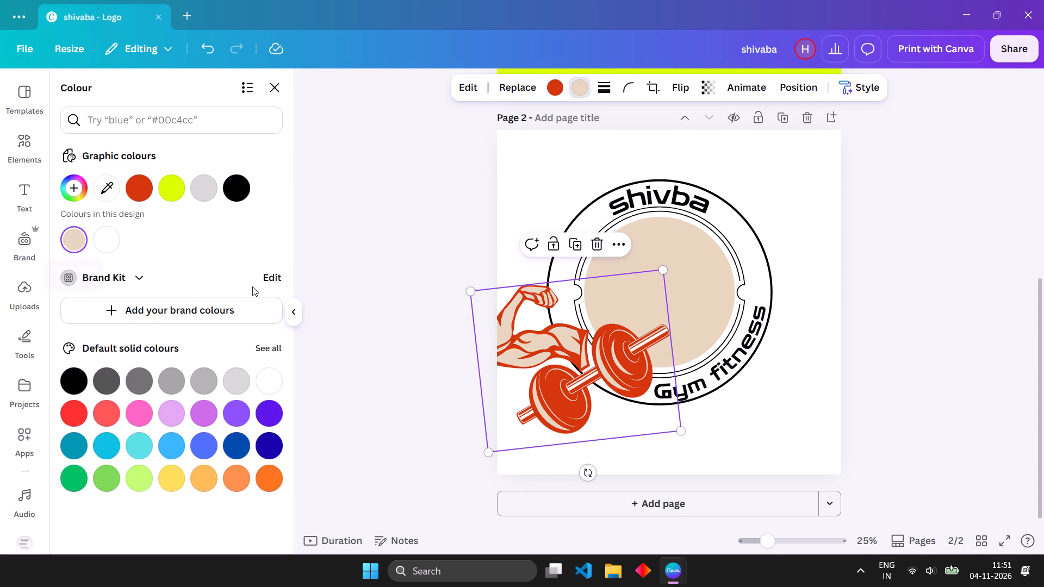
{"action": "left_click", "coordinate": [301, 286]}
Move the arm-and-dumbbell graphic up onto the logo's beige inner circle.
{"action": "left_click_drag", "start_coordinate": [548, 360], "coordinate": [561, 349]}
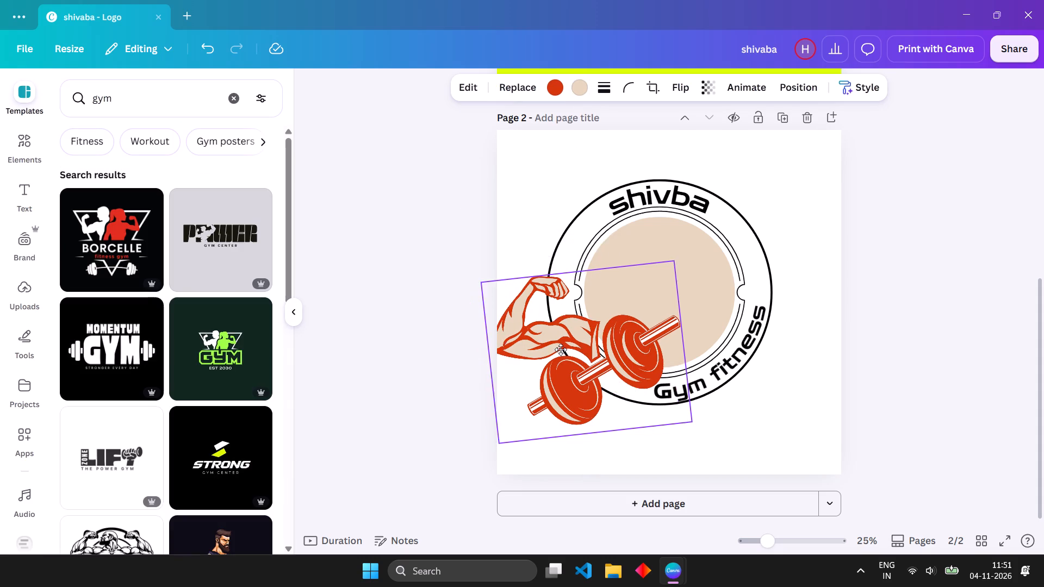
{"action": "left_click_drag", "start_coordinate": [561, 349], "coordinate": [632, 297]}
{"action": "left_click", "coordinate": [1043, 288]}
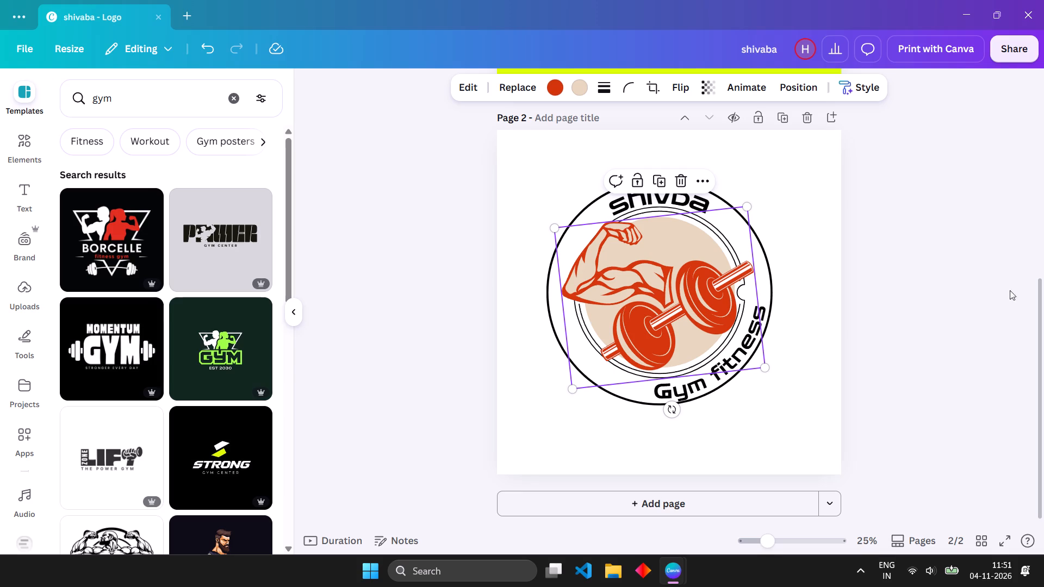
Move the arm-and-dumbbell graphic aside and recolour the logo's inner circle black, keeping the circle's original size.
{"action": "left_click", "coordinate": [701, 254]}
{"action": "left_click_drag", "start_coordinate": [653, 275], "coordinate": [593, 341]}
{"action": "left_click", "coordinate": [669, 259]}
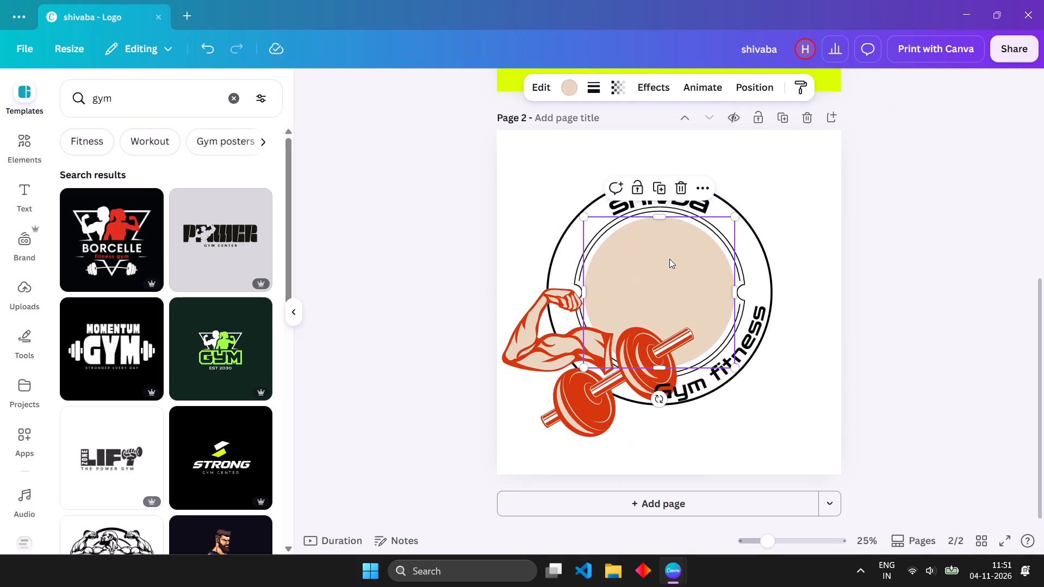
{"action": "left_click", "coordinate": [581, 88]}
{"action": "left_click", "coordinate": [574, 90]}
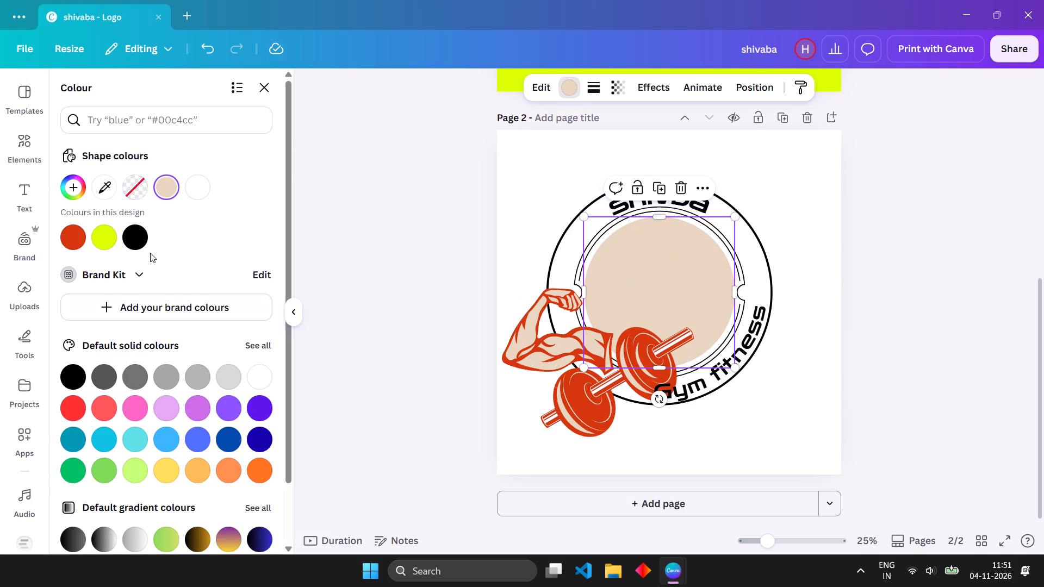
{"action": "left_click", "coordinate": [136, 235]}
{"action": "left_click_drag", "start_coordinate": [579, 359], "coordinate": [615, 320]}
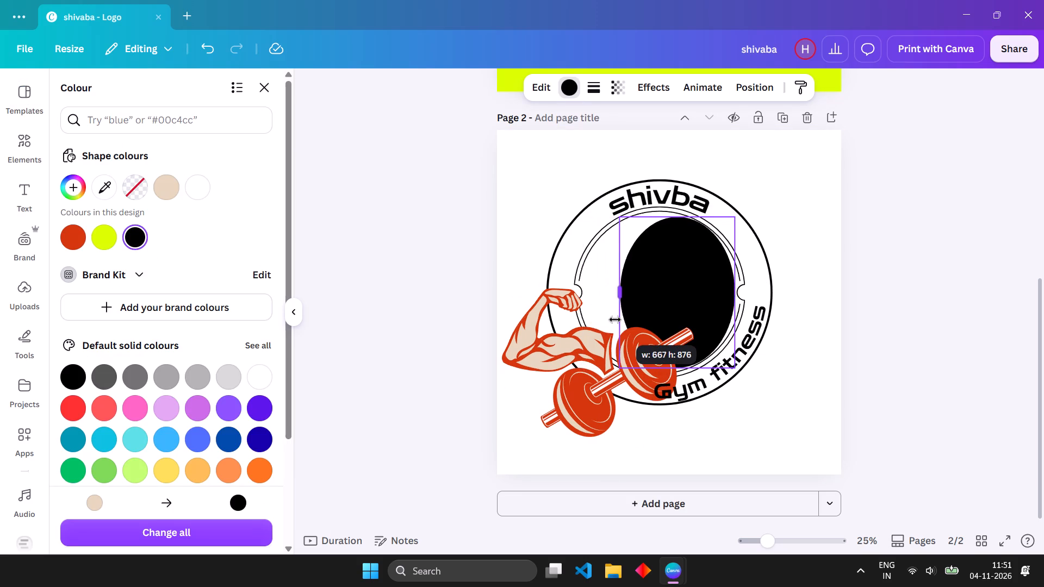
{"action": "left_click_drag", "start_coordinate": [615, 320], "coordinate": [576, 319]}
{"action": "left_click", "coordinate": [215, 48]}
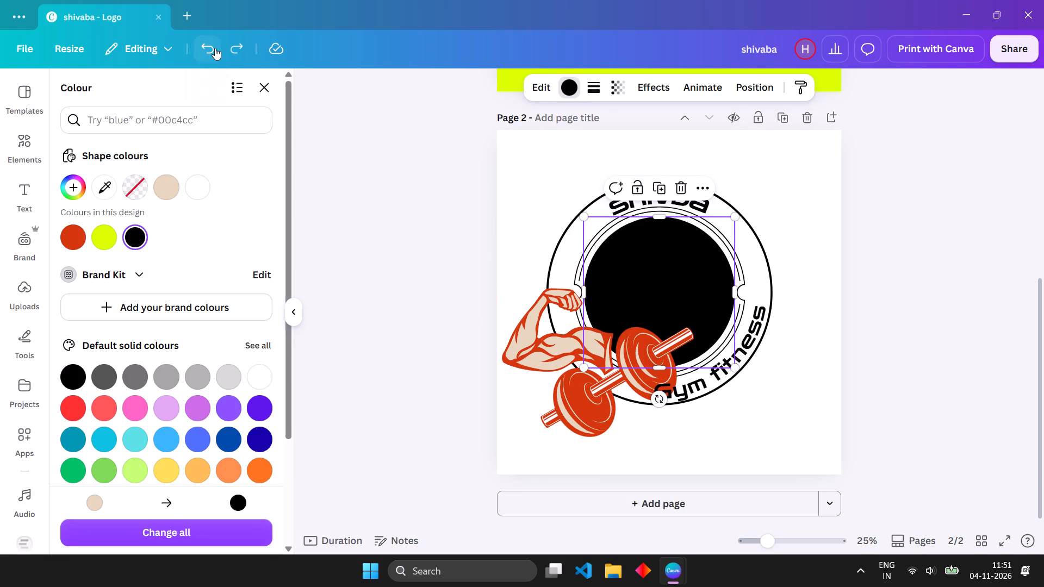
{"action": "left_click", "coordinate": [215, 48]}
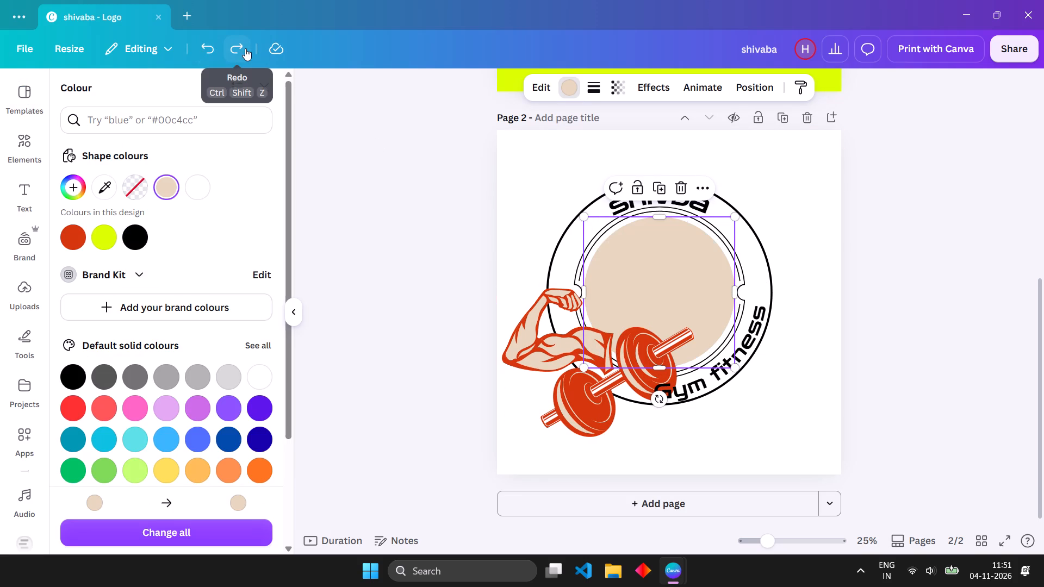
{"action": "left_click", "coordinate": [140, 232]}
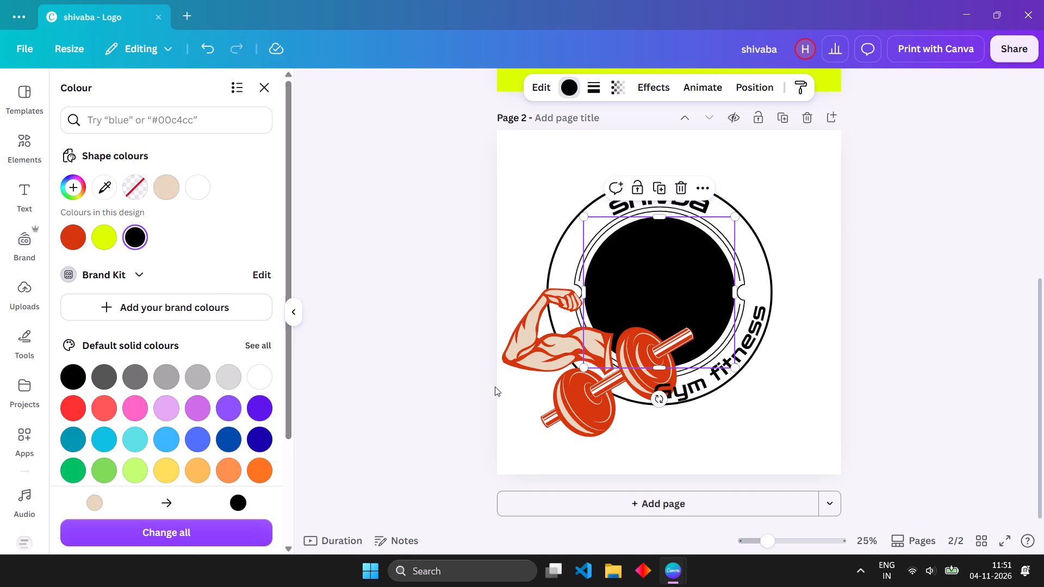
Move the arm-and-dumbbell graphic back over the black inner circle, roughly centred in the round logo.
{"action": "left_click_drag", "start_coordinate": [557, 364], "coordinate": [609, 307]}
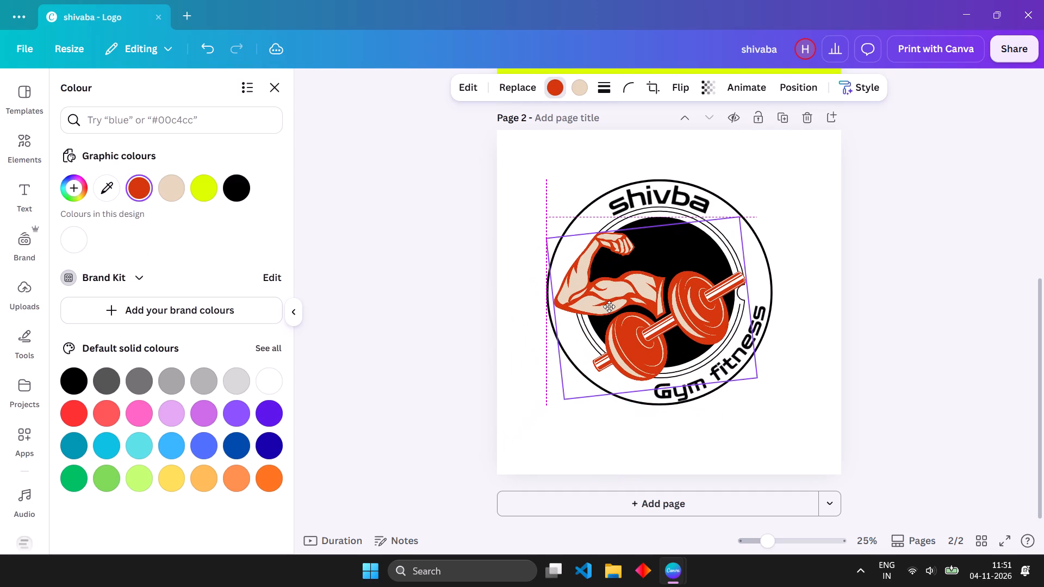
{"action": "left_click_drag", "start_coordinate": [609, 307], "coordinate": [612, 303]}
{"action": "left_click", "coordinate": [1043, 306]}
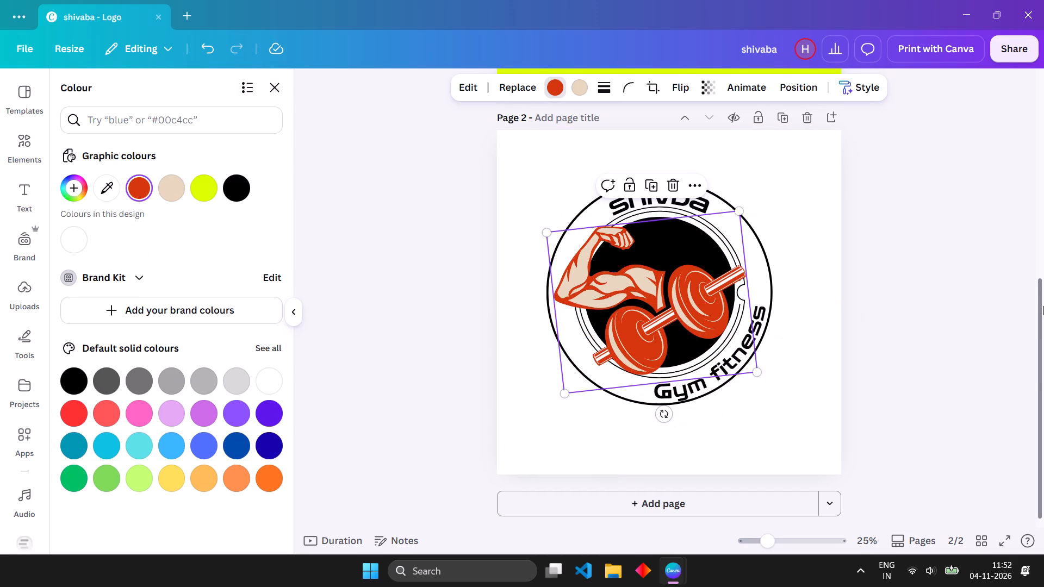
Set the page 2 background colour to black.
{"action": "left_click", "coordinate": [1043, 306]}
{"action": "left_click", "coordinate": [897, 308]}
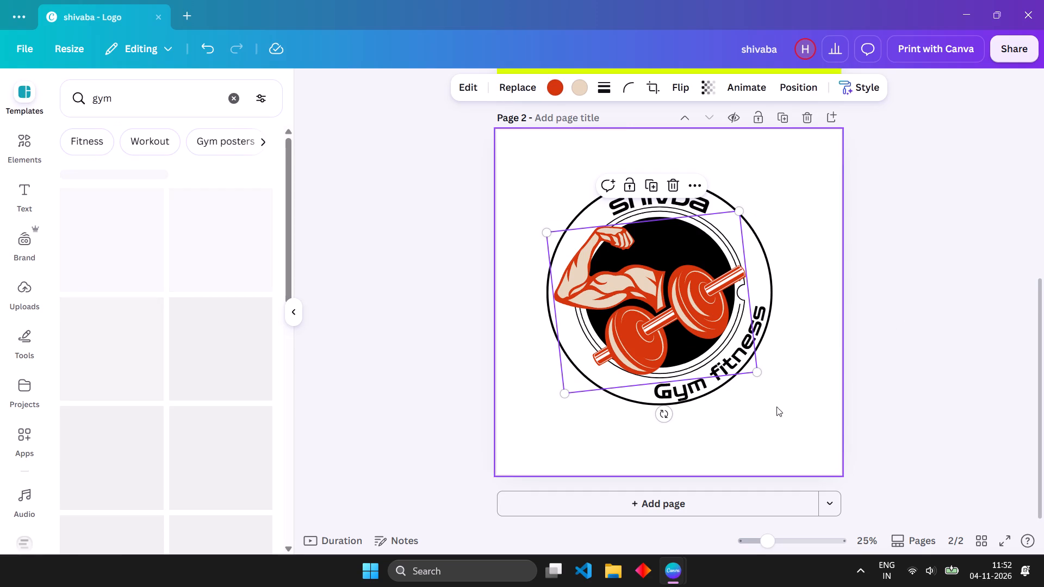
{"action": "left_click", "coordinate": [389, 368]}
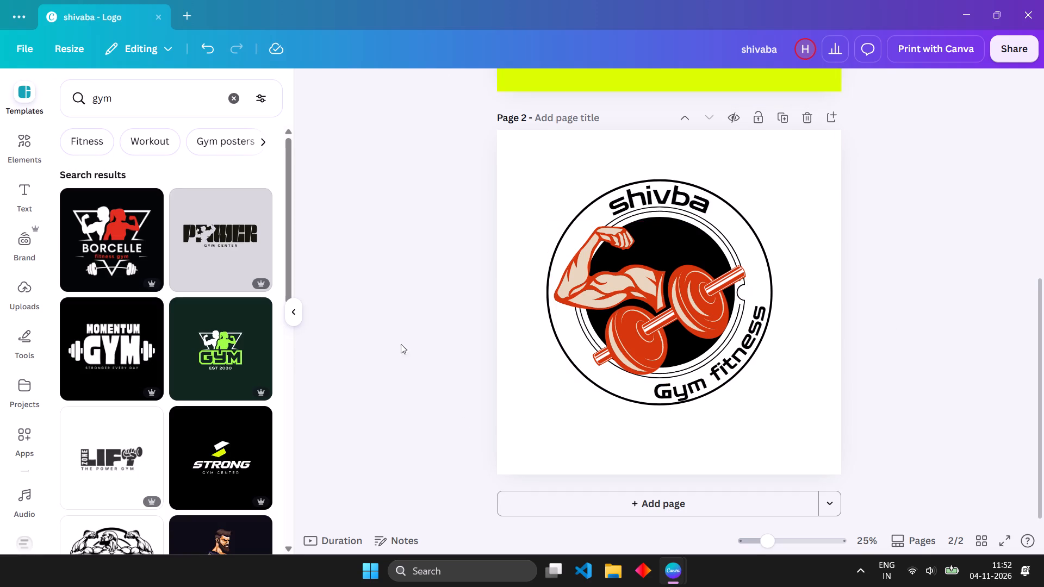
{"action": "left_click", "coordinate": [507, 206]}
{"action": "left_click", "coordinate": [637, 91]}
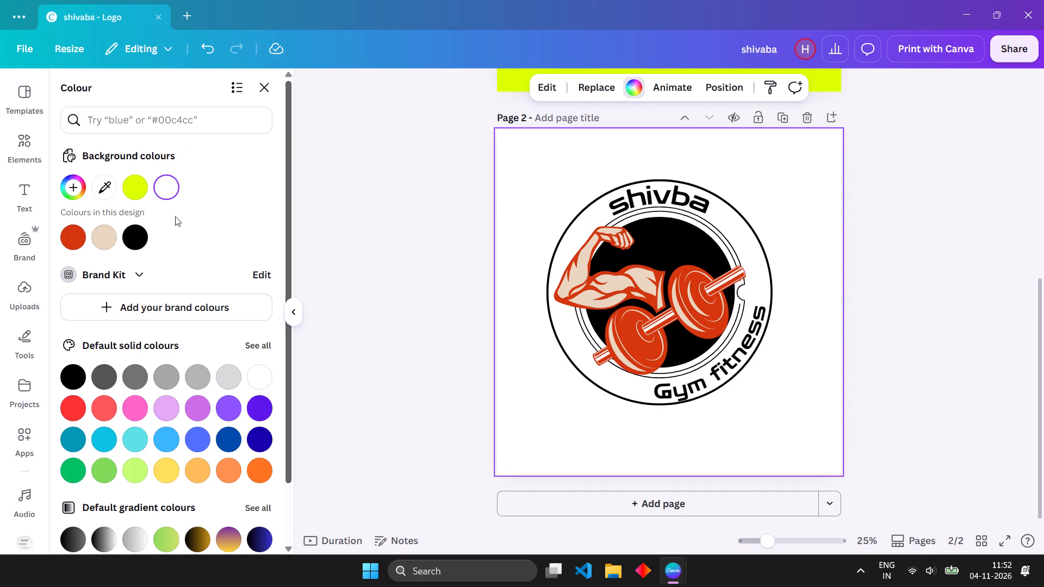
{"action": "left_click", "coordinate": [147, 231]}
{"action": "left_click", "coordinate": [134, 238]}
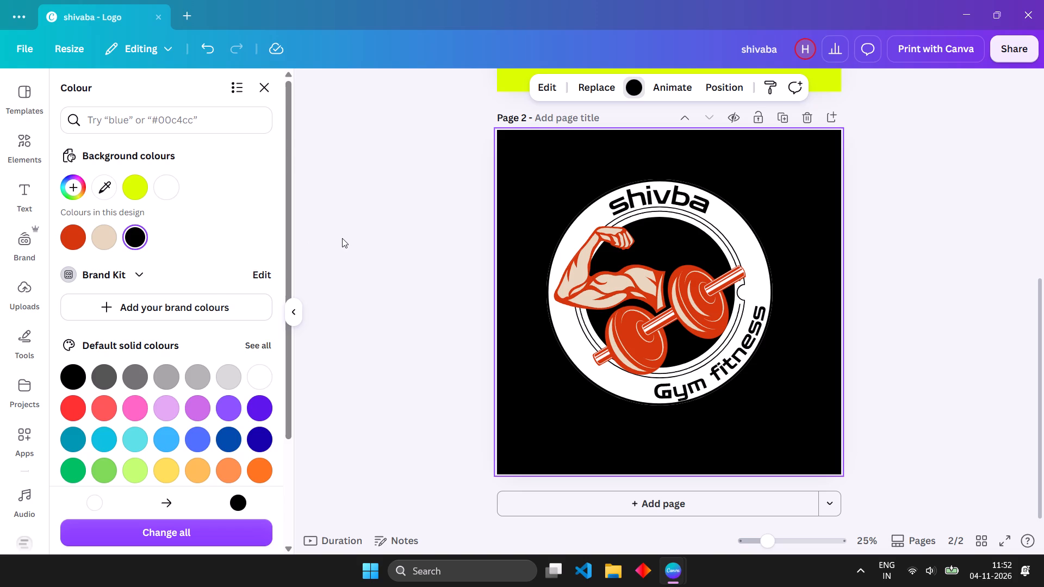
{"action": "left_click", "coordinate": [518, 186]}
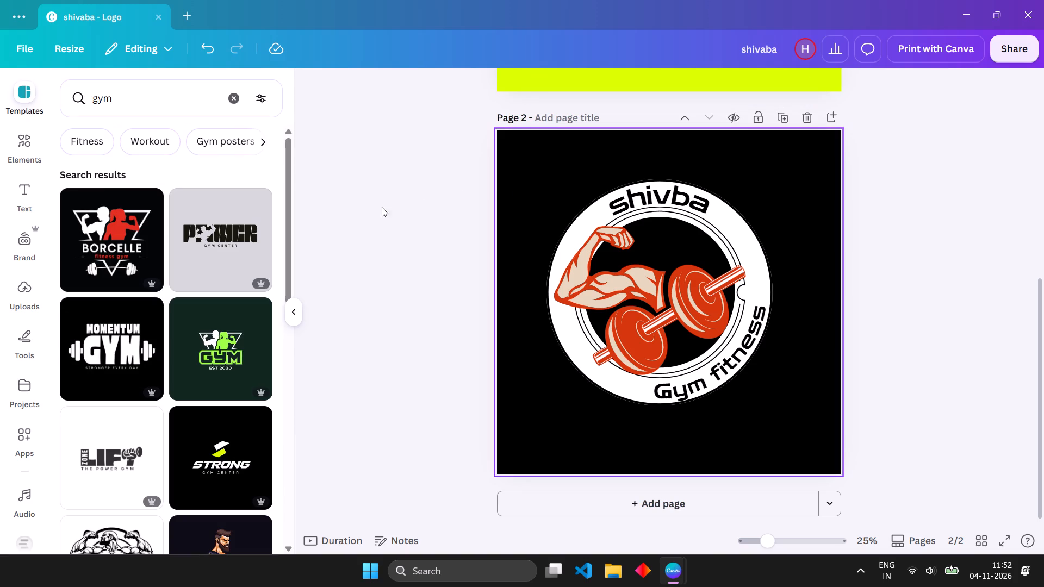
Set the page 2 background to the design's beige, #E6D5BD.
{"action": "left_click", "coordinate": [551, 184]}
{"action": "left_click", "coordinate": [526, 163]}
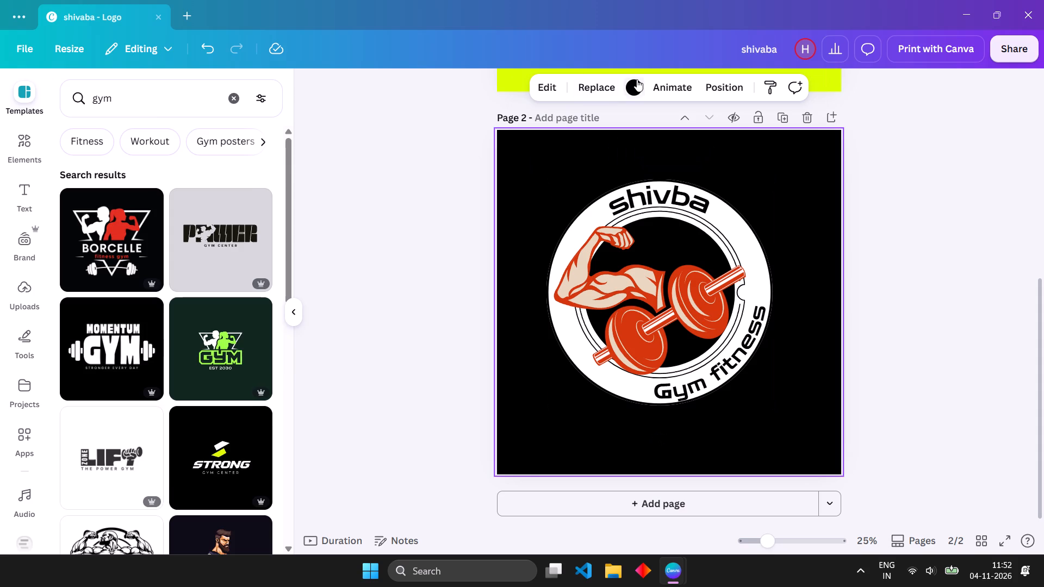
{"action": "left_click", "coordinate": [637, 79]}
{"action": "left_click", "coordinate": [101, 228]}
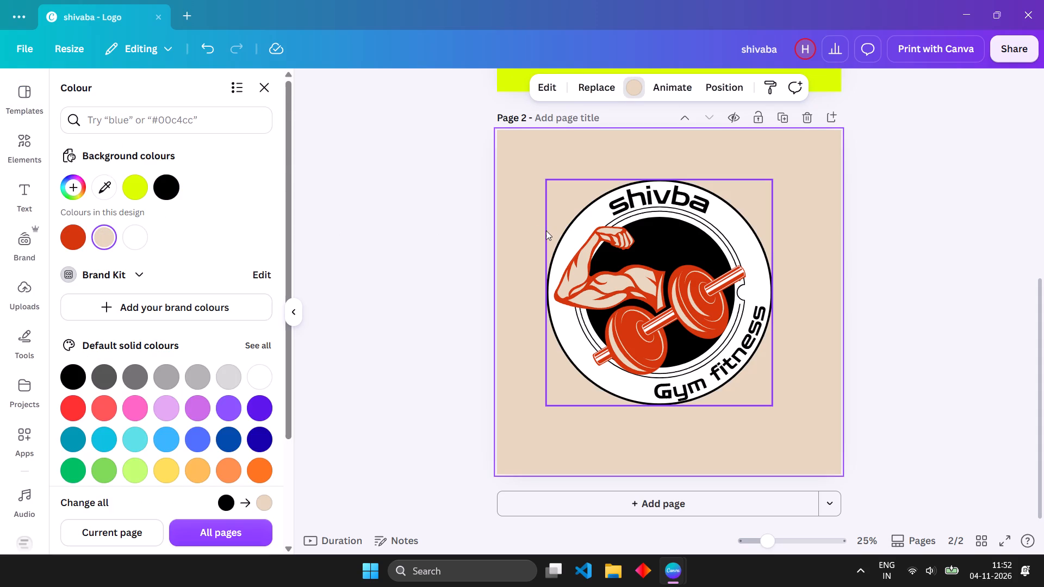
Recolour the red-orange parts of the arm-and-dumbbell graphic to blue #226192.
{"action": "left_click", "coordinate": [655, 282]}
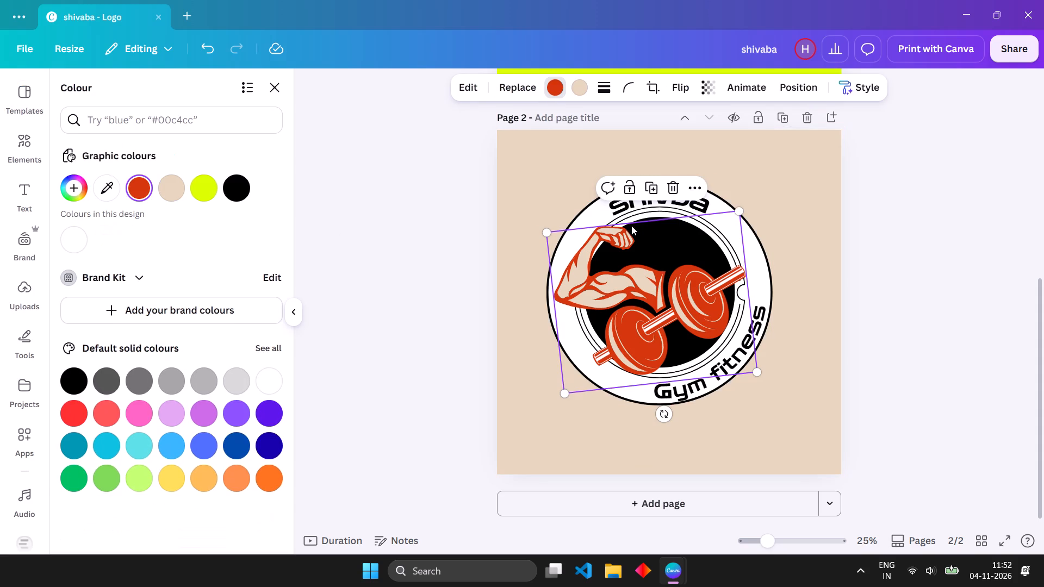
{"action": "left_click", "coordinate": [551, 92]}
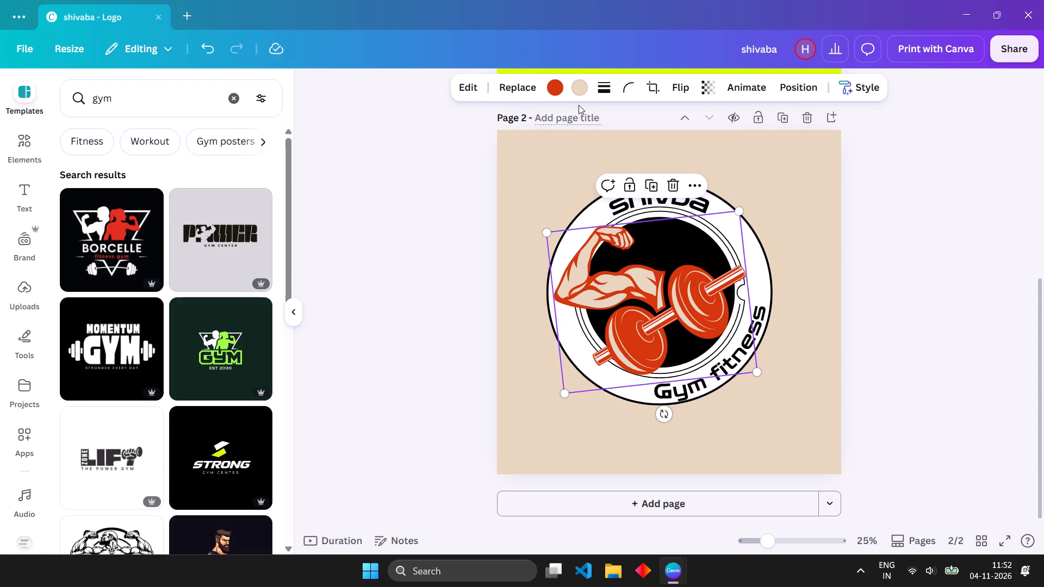
{"action": "left_click", "coordinate": [555, 87]}
{"action": "left_click", "coordinate": [86, 185]}
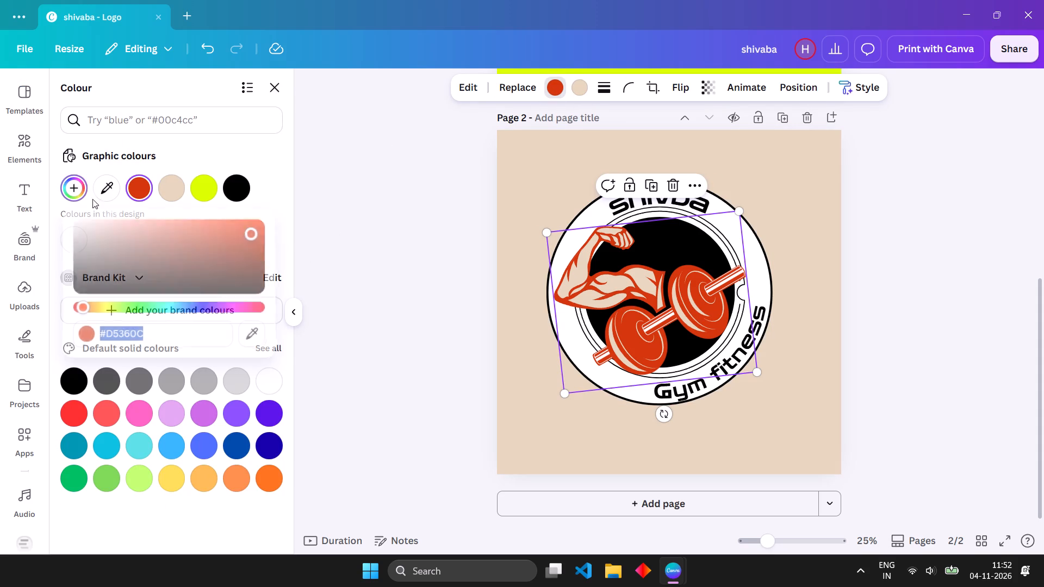
{"action": "left_click", "coordinate": [179, 330]}
{"action": "key", "text": "BackSpace"}
{"action": "key", "text": "BackSpace"}
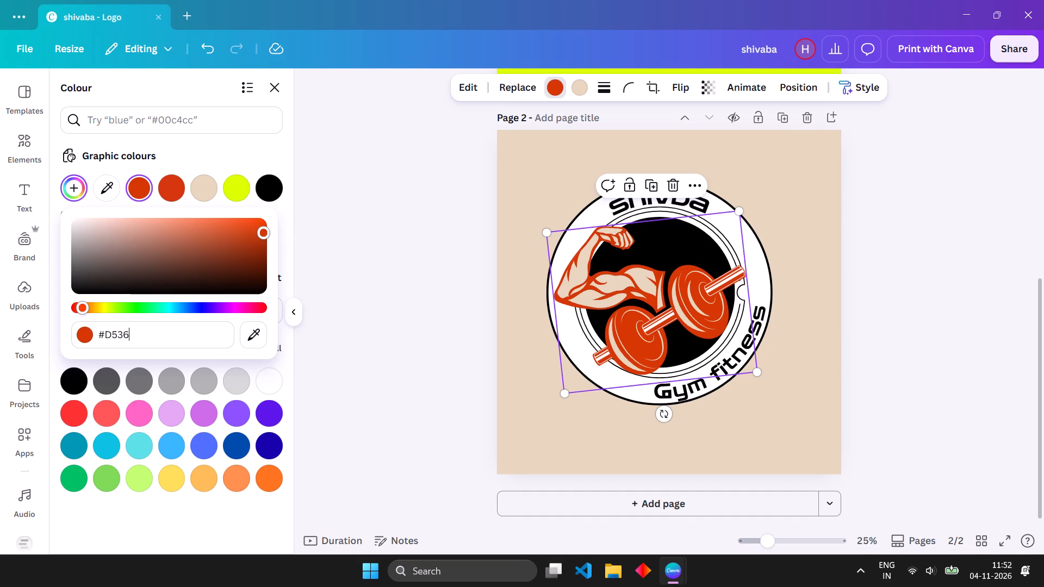
{"action": "key", "text": "BackSpace"}
{"action": "key", "text": "BackSpace"}
{"action": "key", "text": "BackSpace"}
{"action": "key", "text": "BackSpace"}
{"action": "key", "text": "BackSpace"}
{"action": "key", "text": "BackSpace"}
{"action": "key", "text": "BackSpace"}
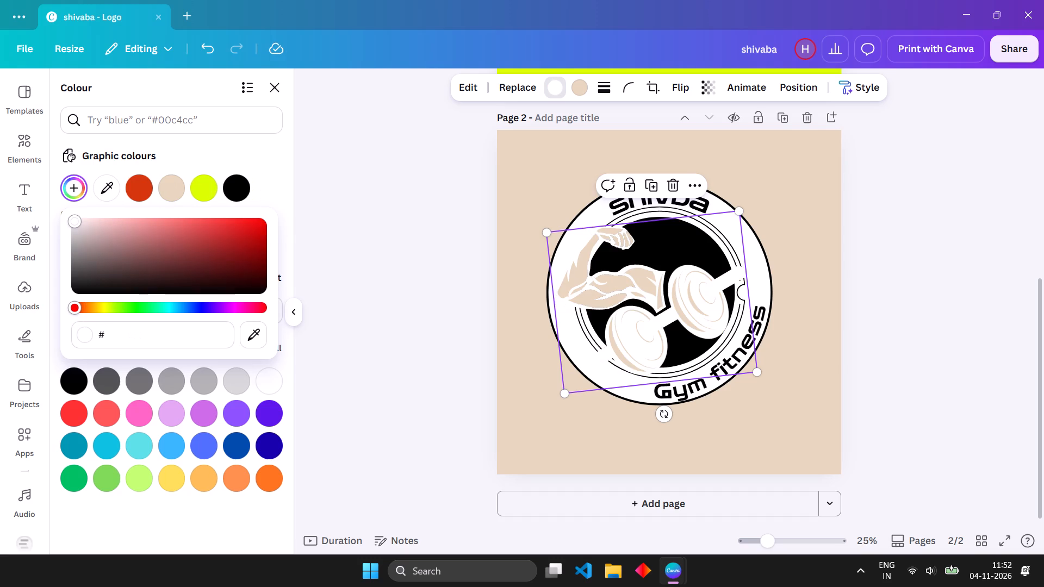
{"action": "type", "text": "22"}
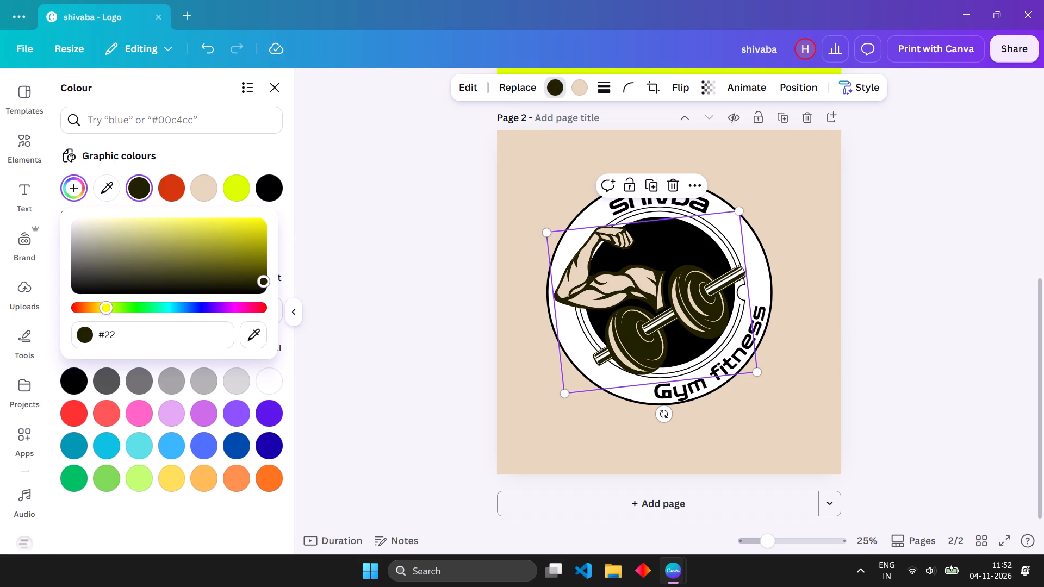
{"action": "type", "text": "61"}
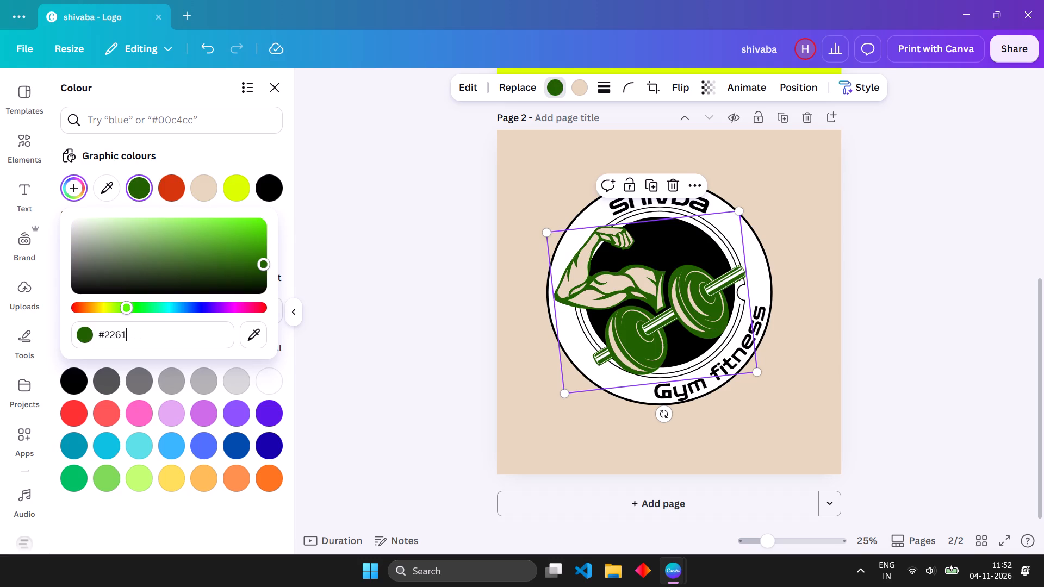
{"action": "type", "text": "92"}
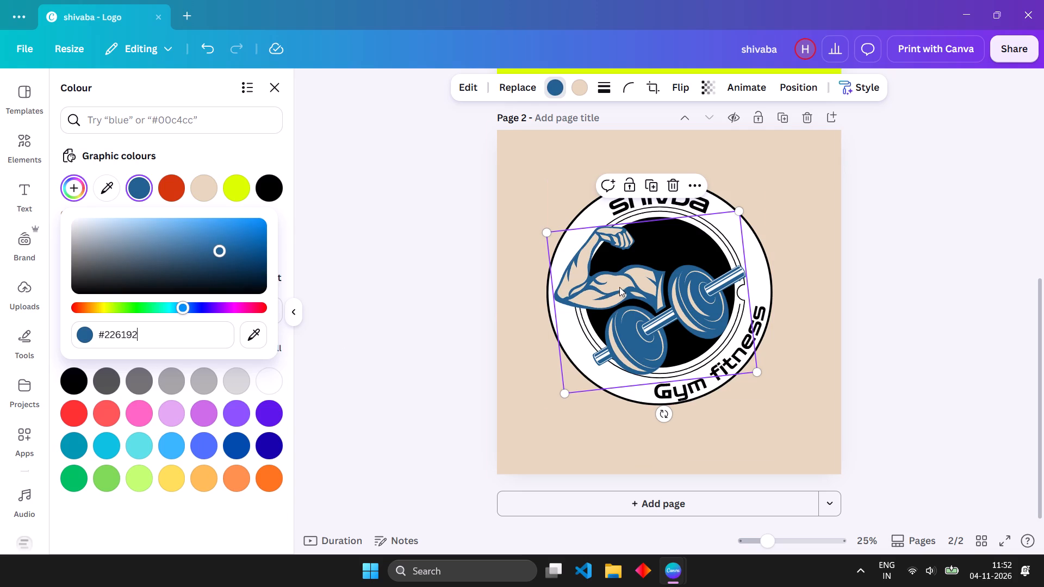
Recolour the beige parts of the arm-and-dumbbell graphic to orange #EF8557.
{"action": "left_click", "coordinate": [580, 91]}
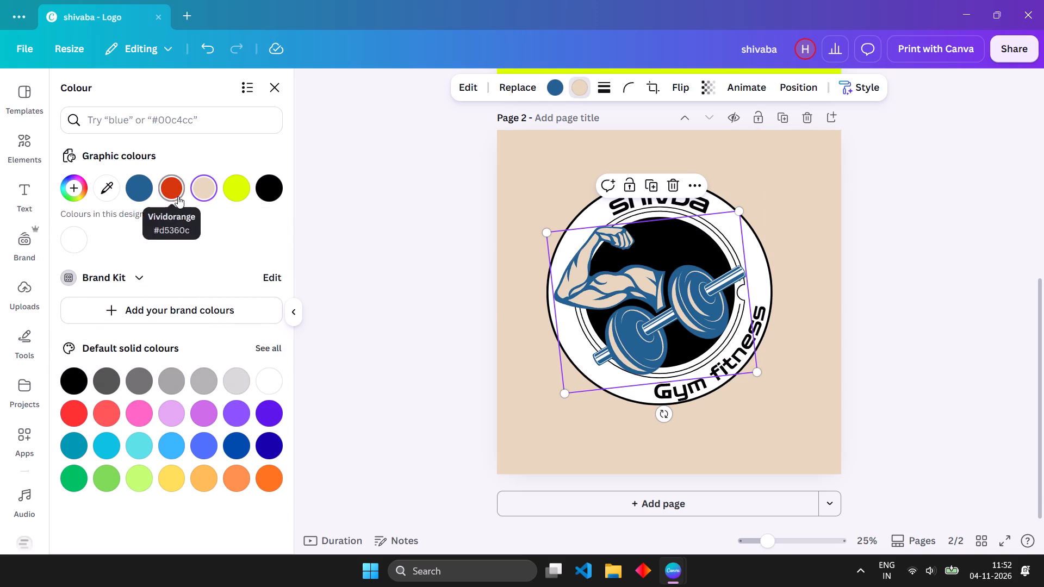
{"action": "left_click", "coordinate": [72, 194]}
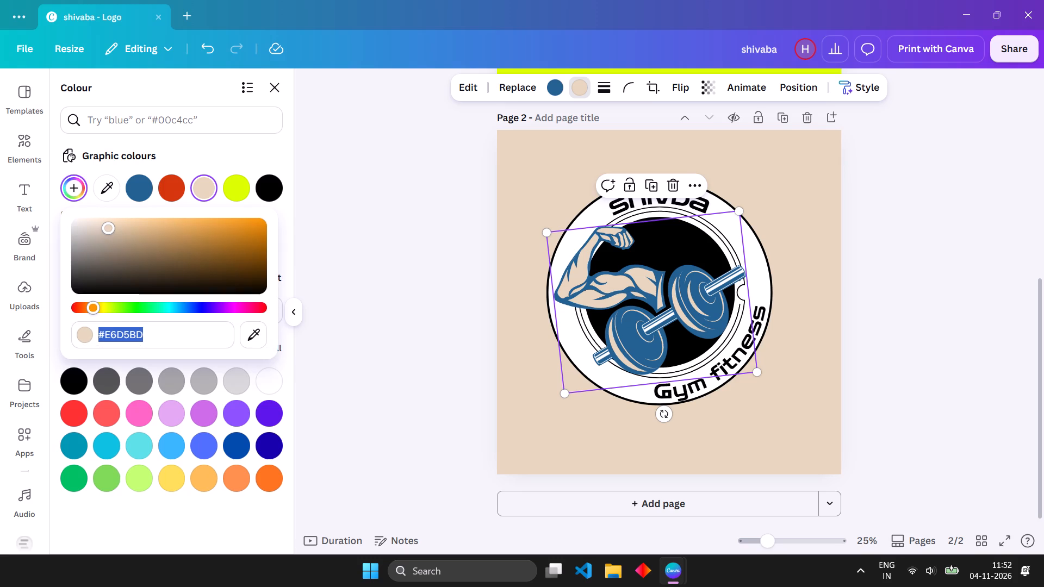
{"action": "key", "text": "BackSpace"}
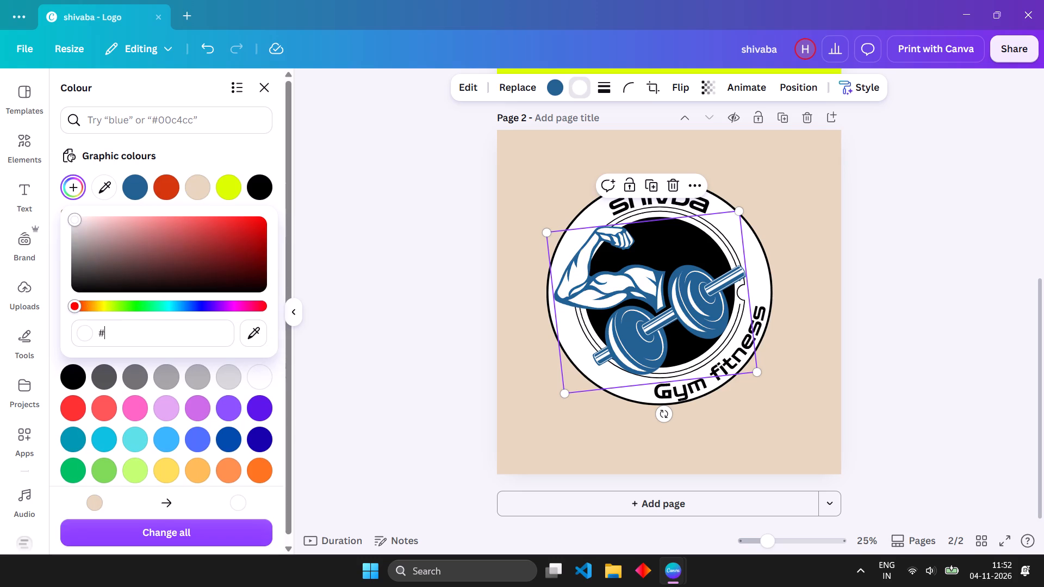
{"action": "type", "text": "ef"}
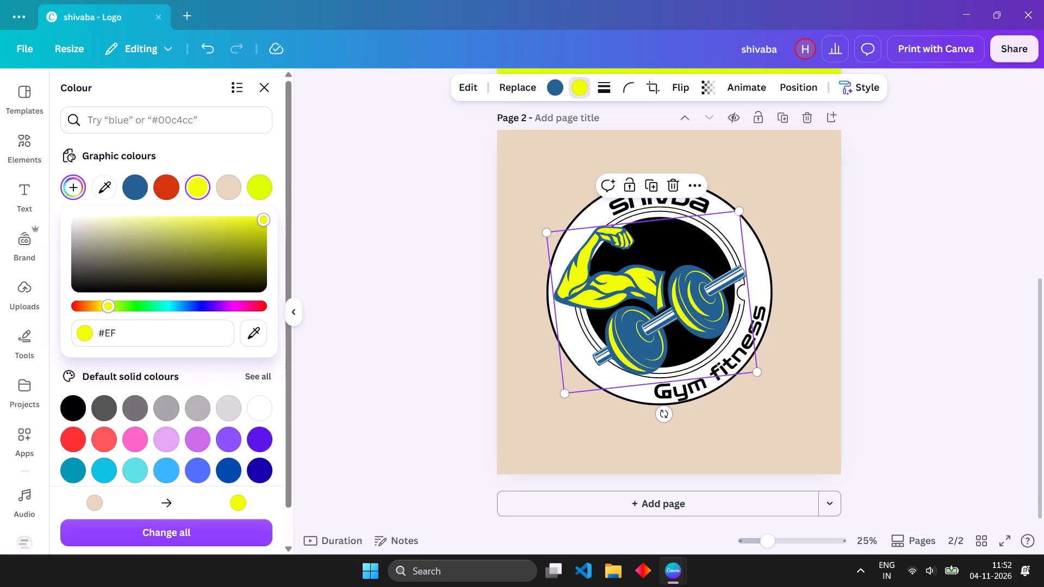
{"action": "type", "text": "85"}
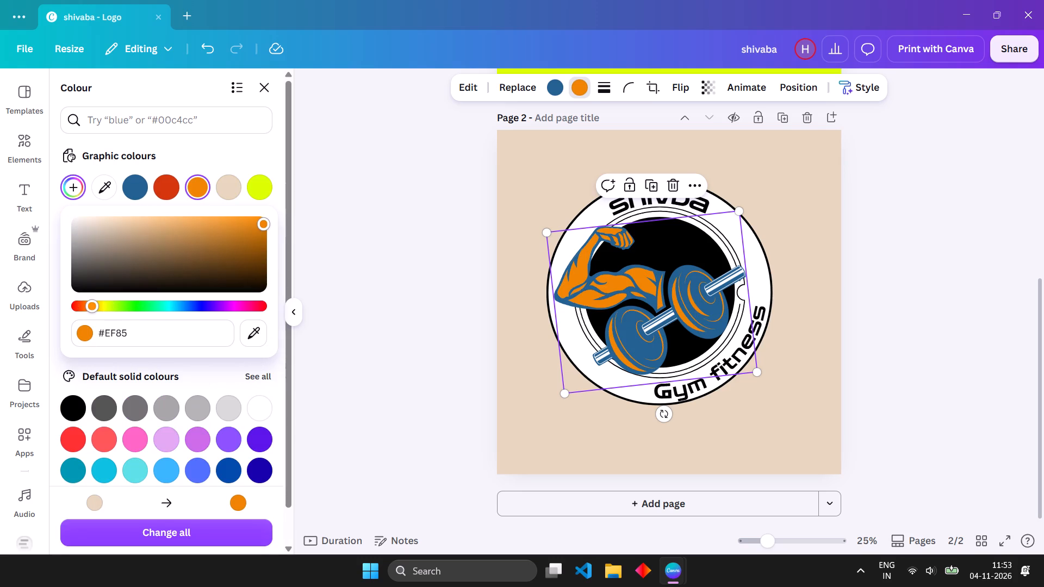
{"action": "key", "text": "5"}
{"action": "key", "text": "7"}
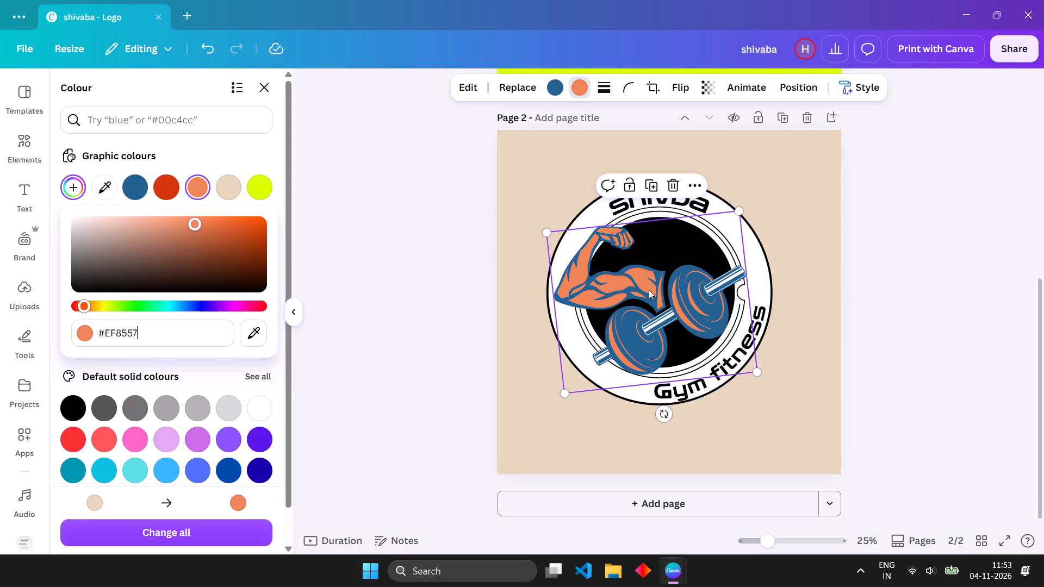
Move the arm-and-dumbbell graphic aside and recolour the logo's black inner circle beige #E6D5BD, keeping the circle's original size.
{"action": "left_click", "coordinate": [1043, 240]}
{"action": "scroll", "coordinate": [724, 307], "scroll_direction": "down", "scroll_amount": 4}
{"action": "left_click_drag", "start_coordinate": [652, 295], "coordinate": [585, 326]}
{"action": "left_click", "coordinate": [691, 249]}
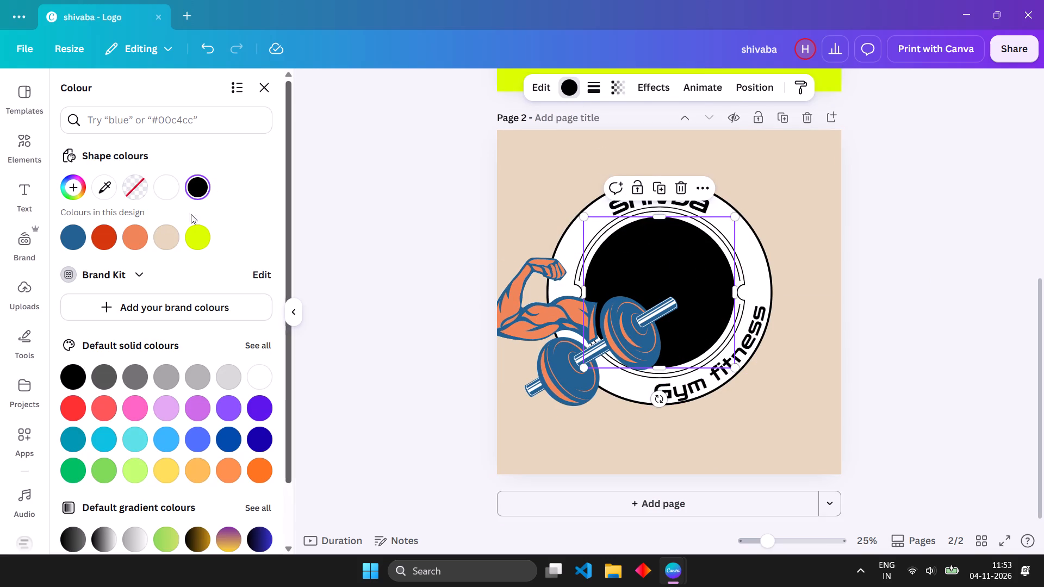
{"action": "left_click", "coordinate": [160, 232]}
{"action": "left_click", "coordinate": [912, 226]}
{"action": "left_click_drag", "start_coordinate": [579, 327], "coordinate": [616, 304]}
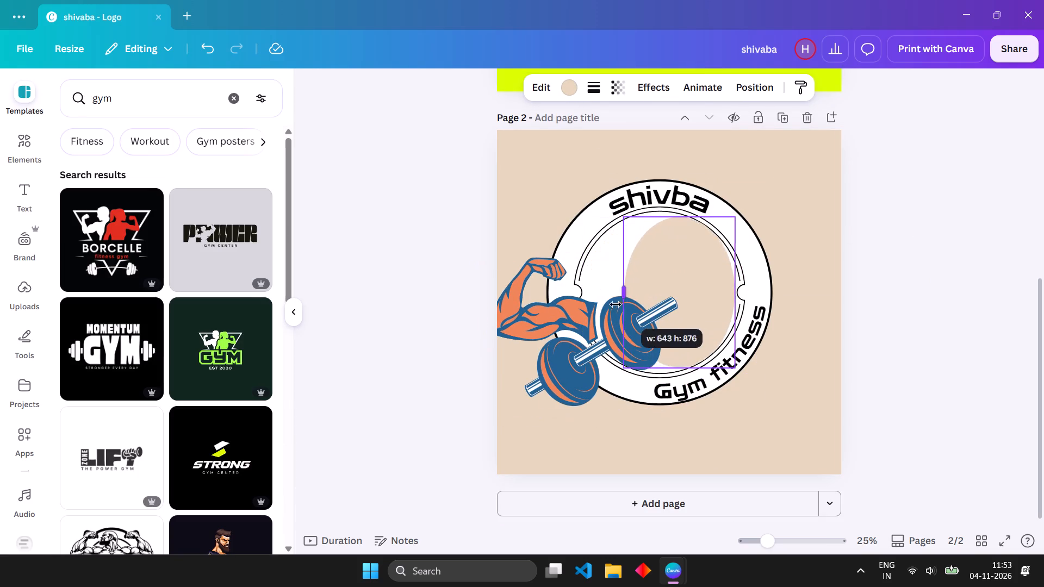
{"action": "left_click_drag", "start_coordinate": [616, 304], "coordinate": [579, 307]}
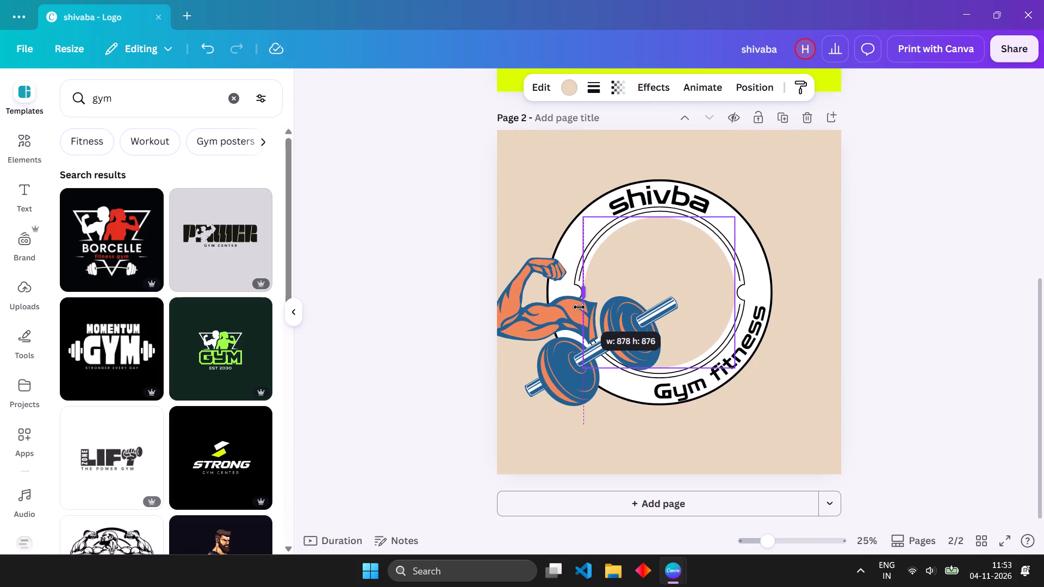
{"action": "left_click_drag", "start_coordinate": [579, 307], "coordinate": [580, 307]}
{"action": "left_click", "coordinate": [915, 293]}
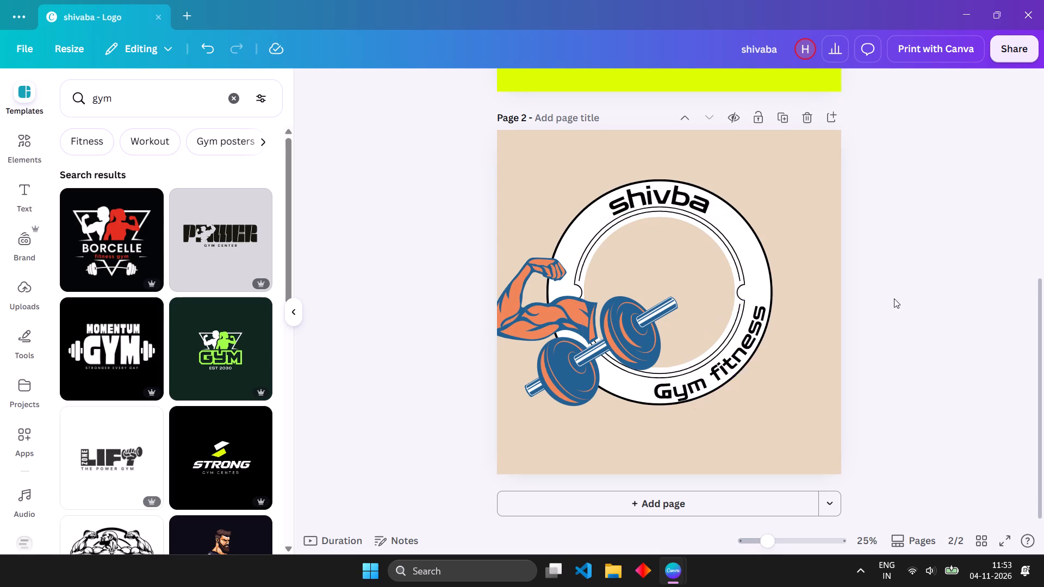
Move the arm-and-dumbbell graphic back over the beige inner circle, roughly centred in the round logo.
{"action": "left_click_drag", "start_coordinate": [570, 330], "coordinate": [637, 293]}
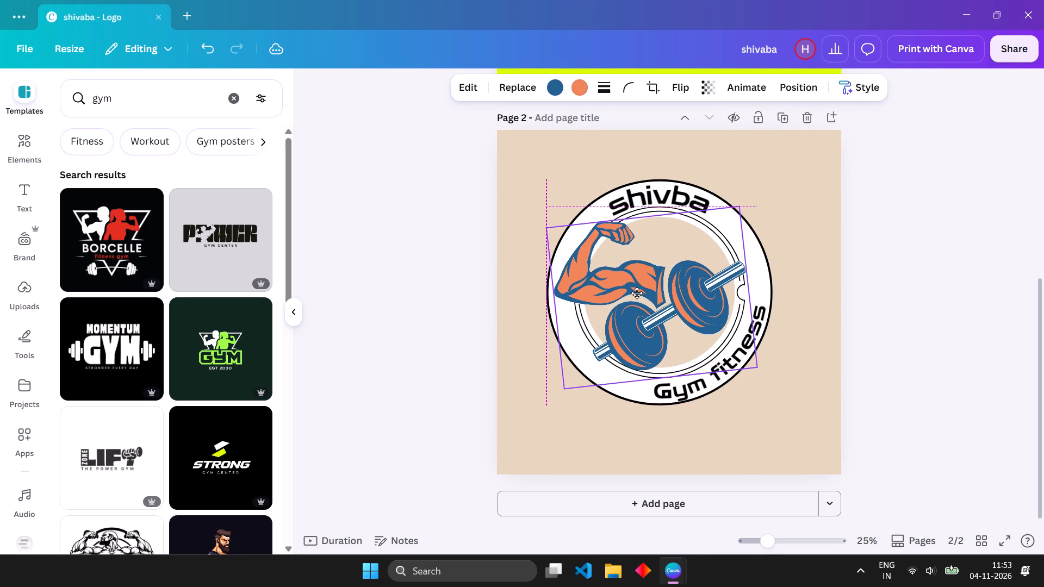
{"action": "left_click_drag", "start_coordinate": [637, 293], "coordinate": [637, 293]}
{"action": "left_click", "coordinate": [1036, 271]}
{"action": "scroll", "coordinate": [965, 314], "scroll_direction": "down", "scroll_amount": 4}
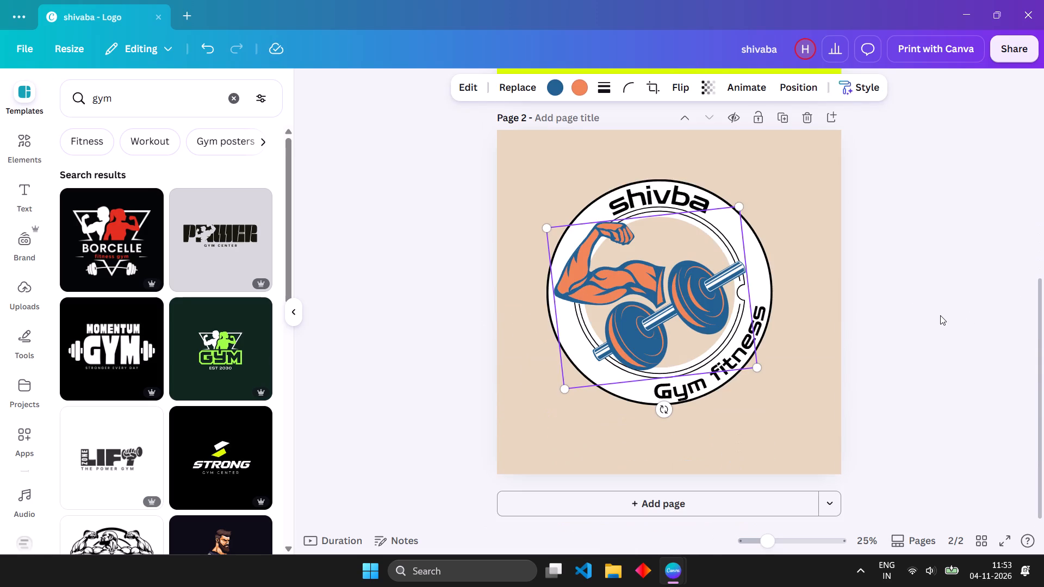
{"action": "left_click", "coordinate": [940, 315]}
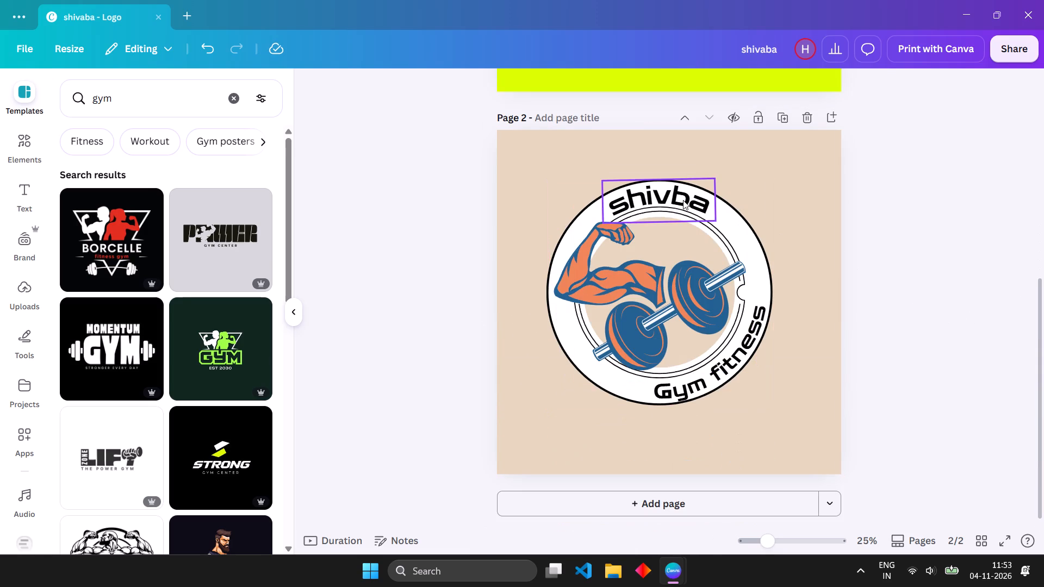
Recolour the curved "shivba" text to the same blue as the dumbbell, after trying beige.
{"action": "left_click", "coordinate": [683, 200]}
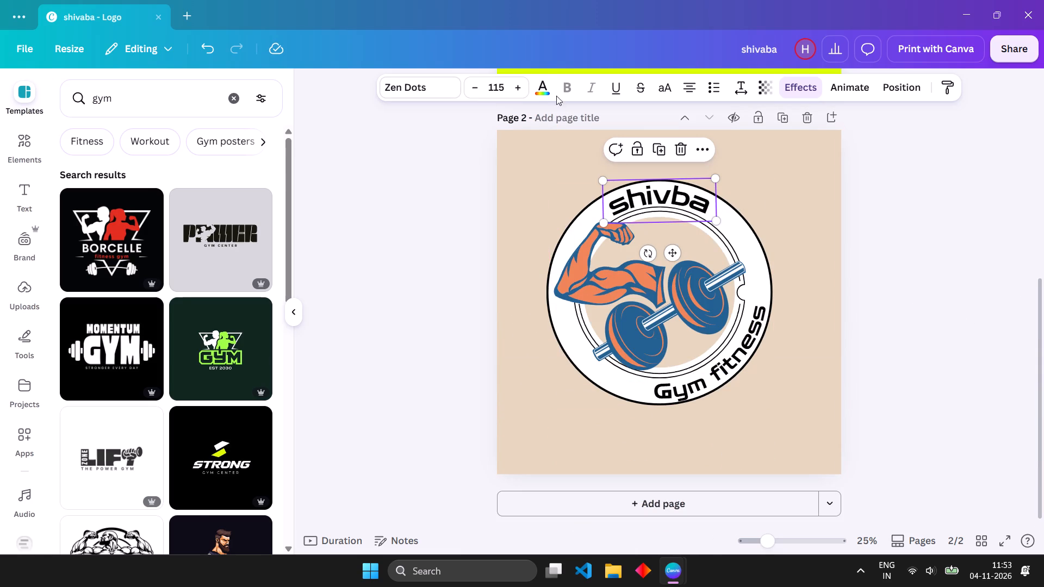
{"action": "left_click", "coordinate": [548, 90]}
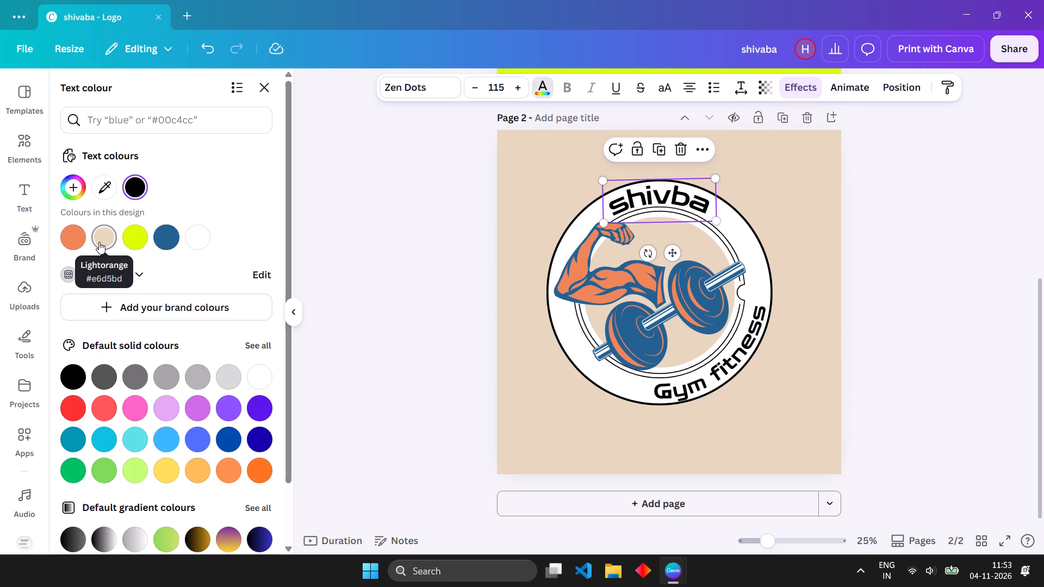
{"action": "left_click", "coordinate": [169, 238]}
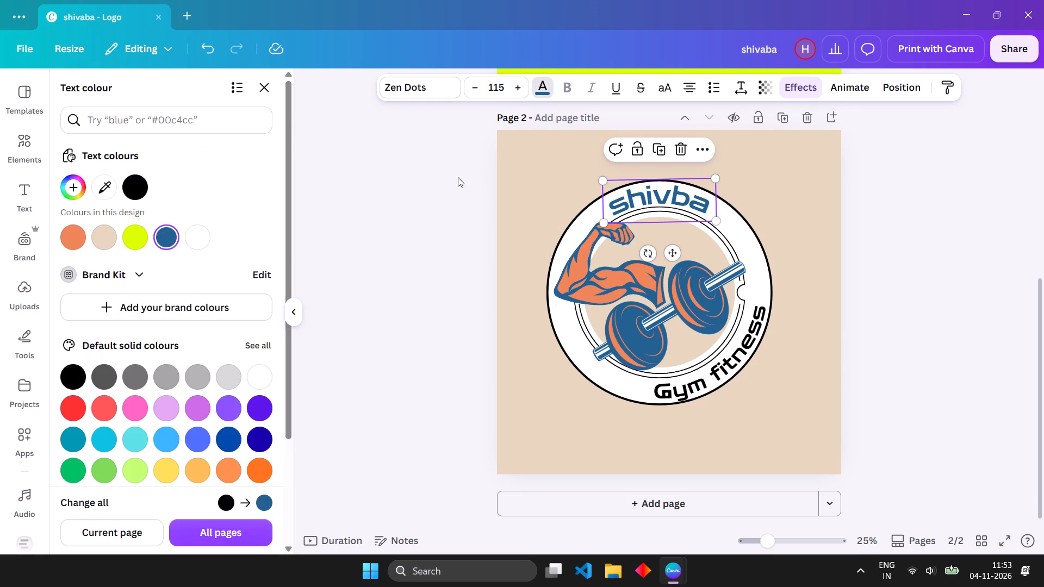
{"action": "left_click", "coordinate": [109, 239]}
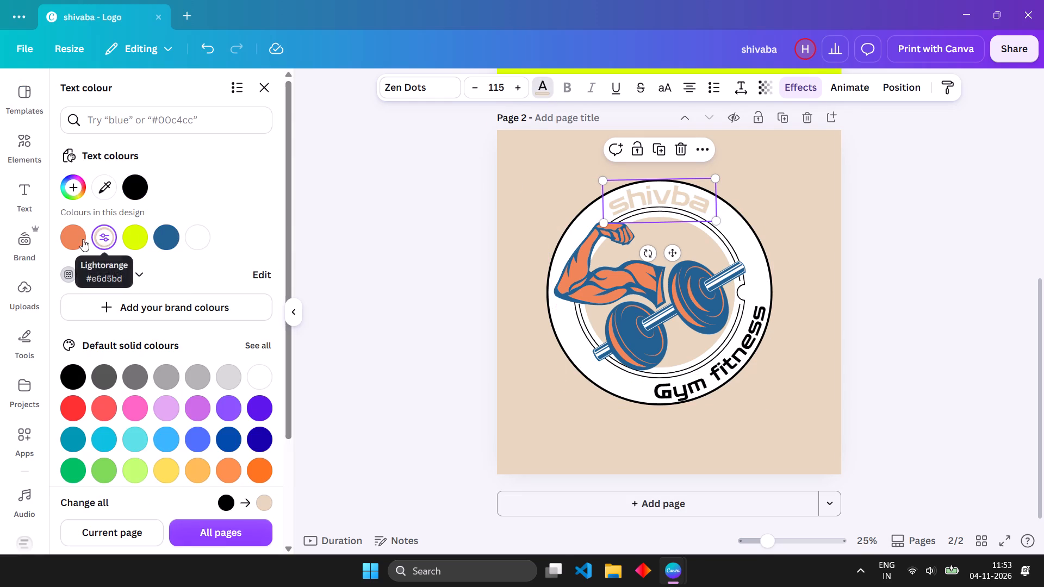
{"action": "left_click", "coordinate": [166, 234]}
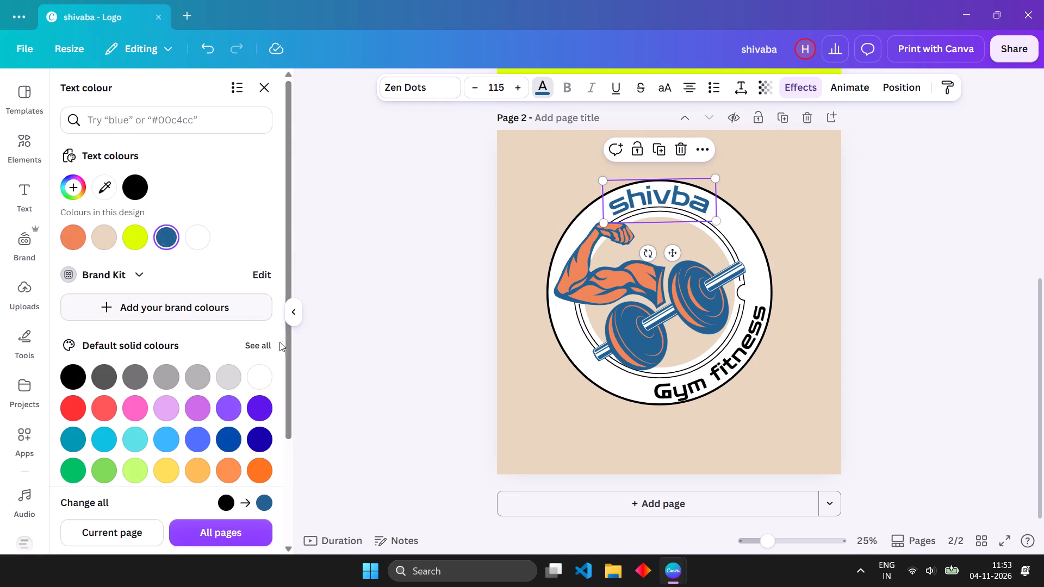
Recolour the curved "Gym fitness" text to the same orange as the arm.
{"action": "left_click", "coordinate": [699, 383]}
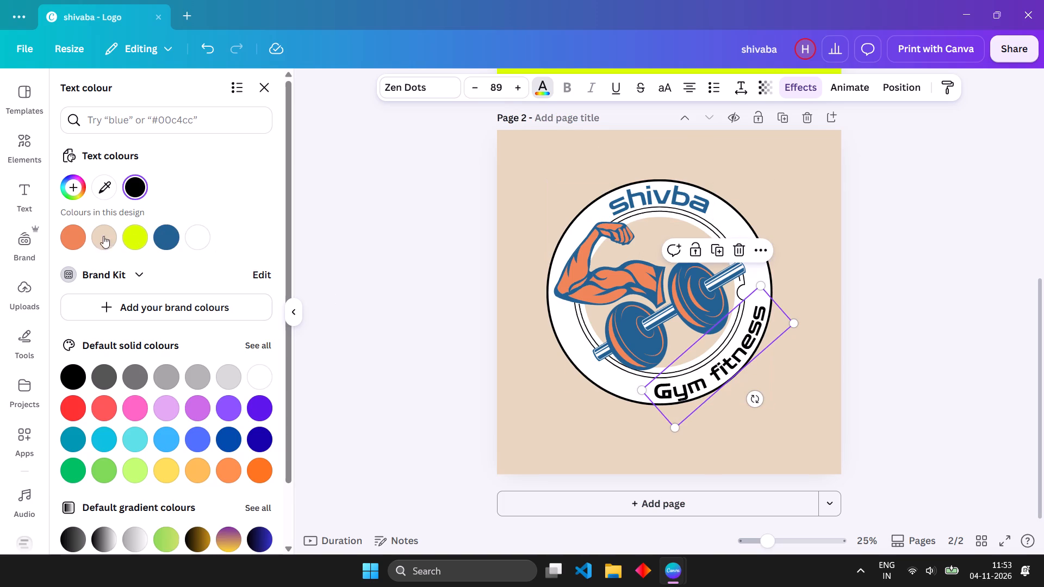
{"action": "left_click", "coordinate": [80, 234]}
{"action": "left_click", "coordinate": [948, 319]}
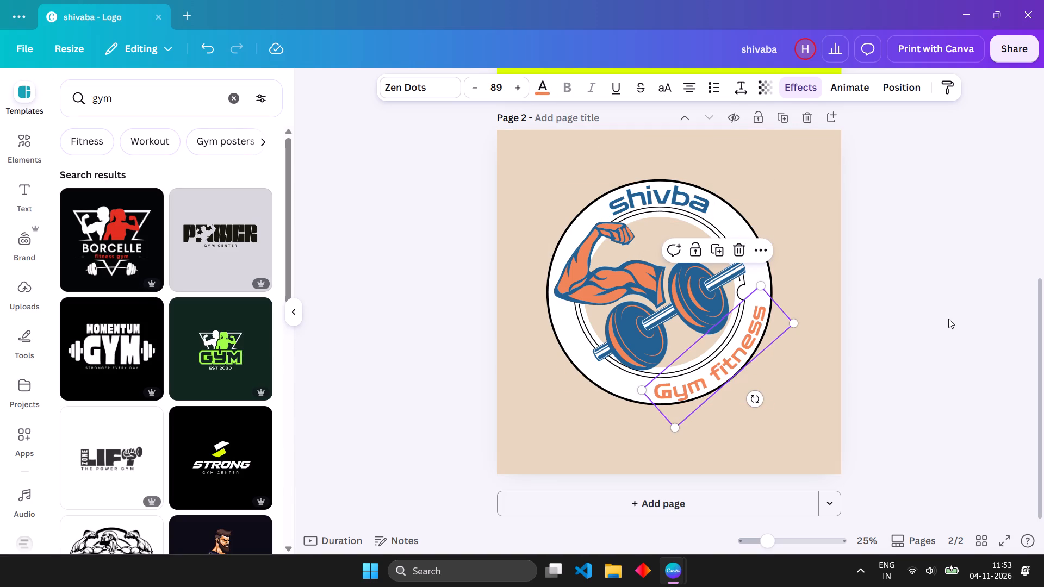
Recolour the page 2 background to the same blue as the dumbbell.
{"action": "left_click", "coordinate": [948, 319]}
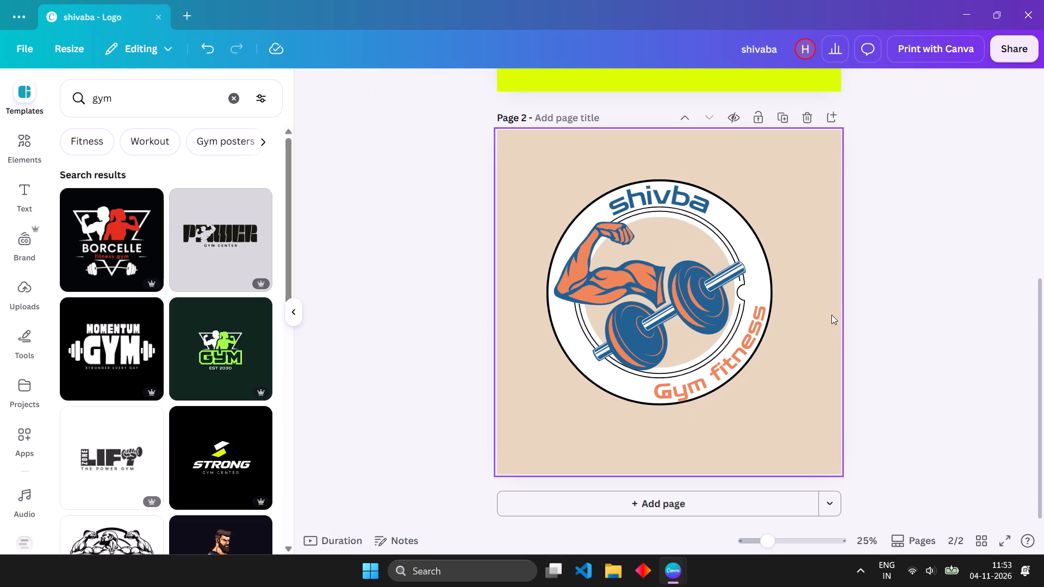
{"action": "left_click", "coordinate": [807, 315]}
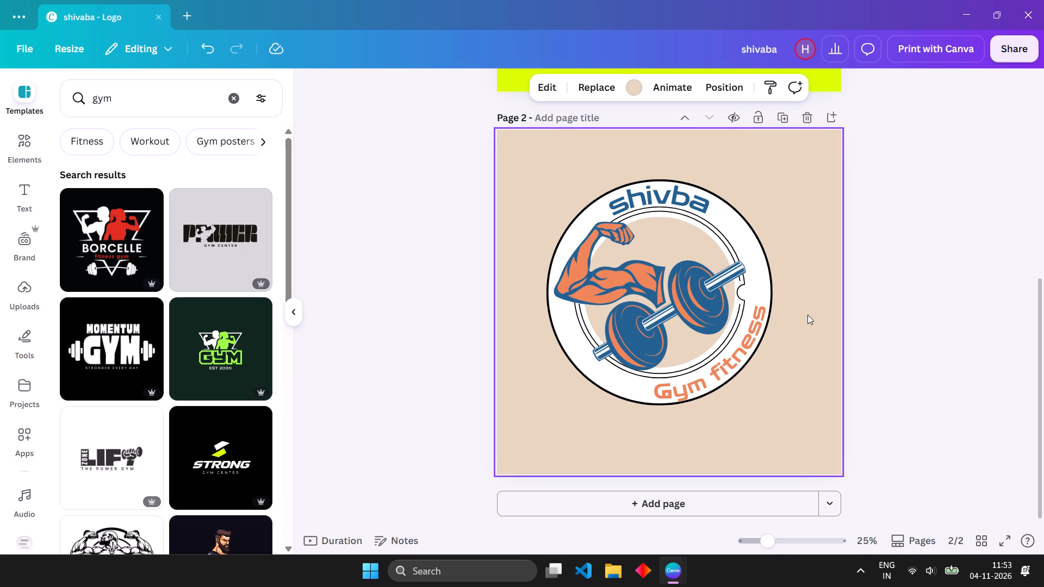
{"action": "left_click", "coordinate": [639, 90]}
{"action": "left_click", "coordinate": [80, 238]}
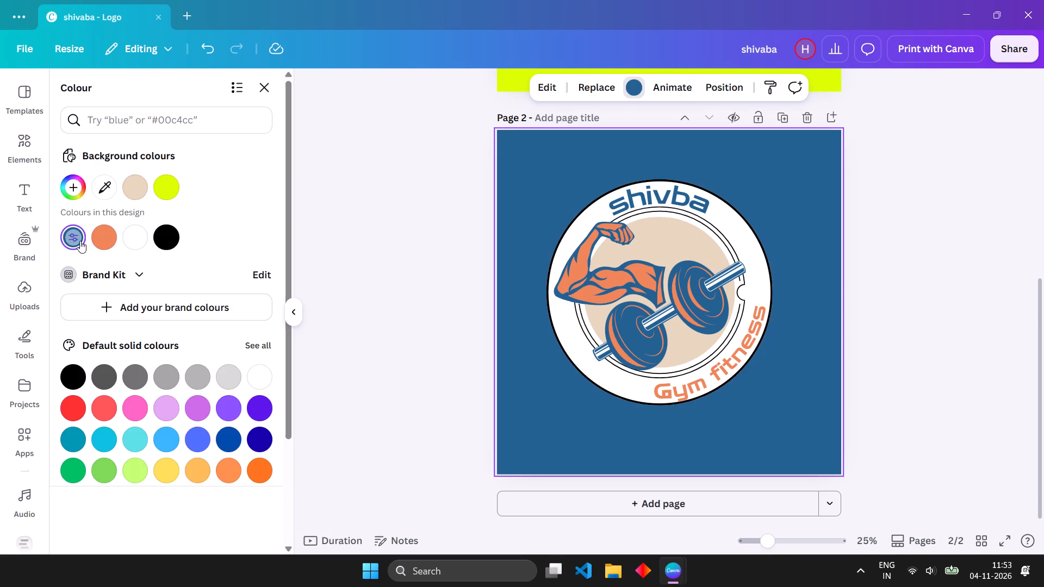
{"action": "left_click", "coordinate": [1033, 319]}
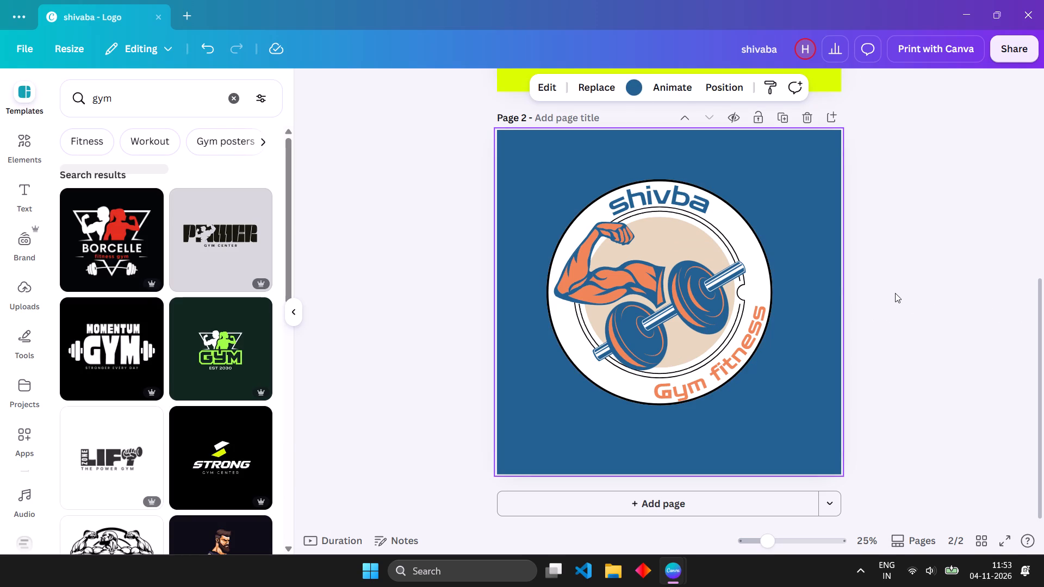
{"action": "left_click", "coordinate": [823, 271]}
{"action": "left_click", "coordinate": [1022, 226]}
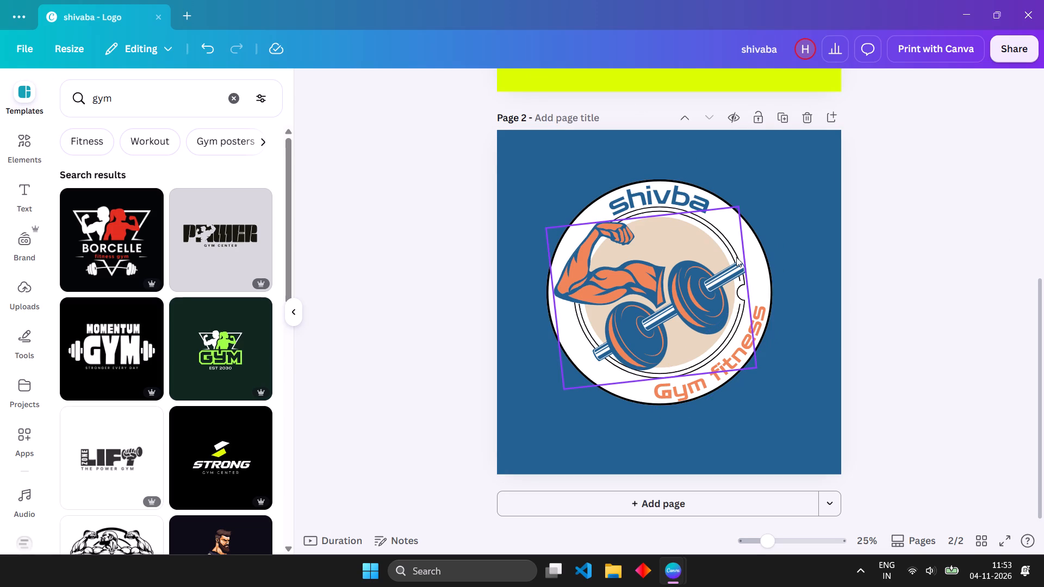
Move the arm-and-dumbbell graphic aside and recolour the thin double ring to the dumbbell's blue, after trying orange #ef8557.
{"action": "left_click_drag", "start_coordinate": [666, 288], "coordinate": [639, 302]}
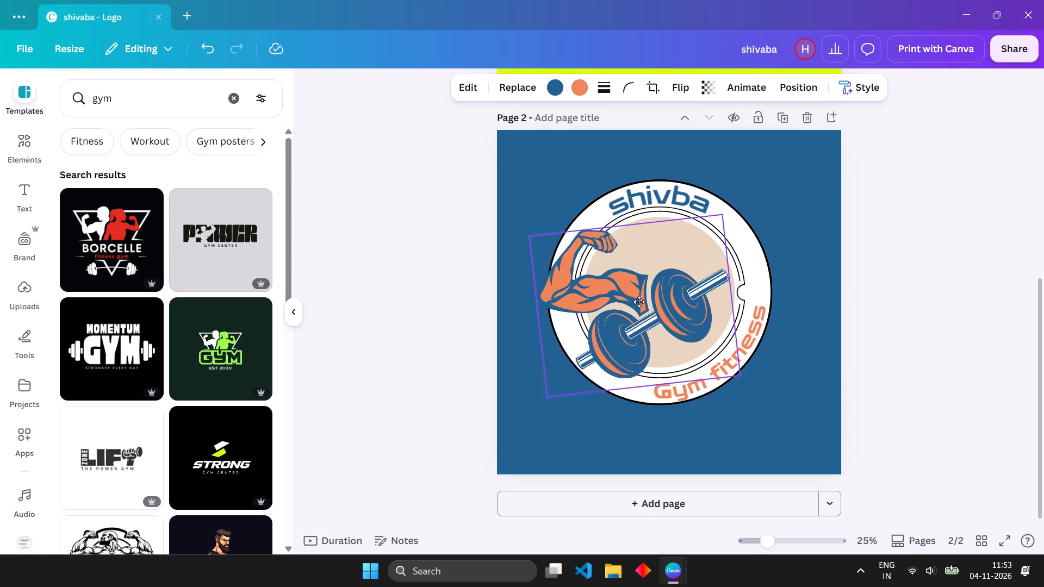
{"action": "left_click_drag", "start_coordinate": [639, 302], "coordinate": [630, 307]}
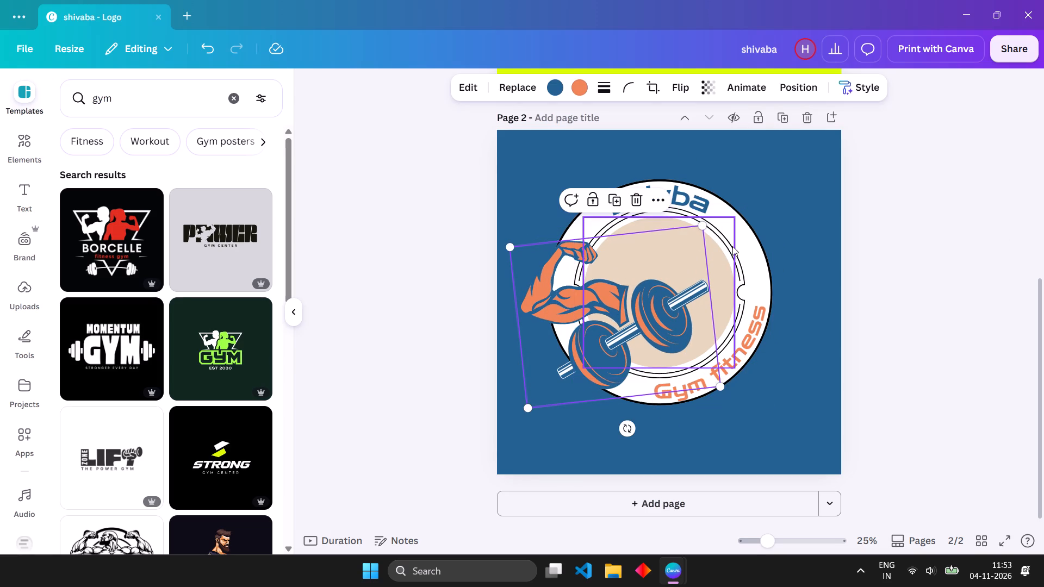
{"action": "left_click", "coordinate": [737, 244]}
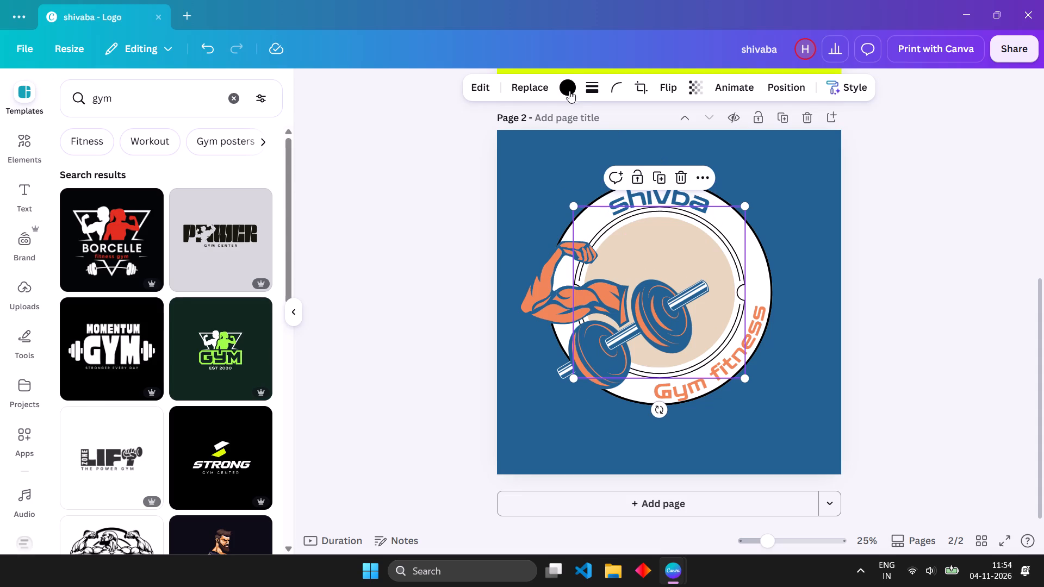
{"action": "left_click", "coordinate": [568, 88]}
{"action": "left_click", "coordinate": [139, 189]}
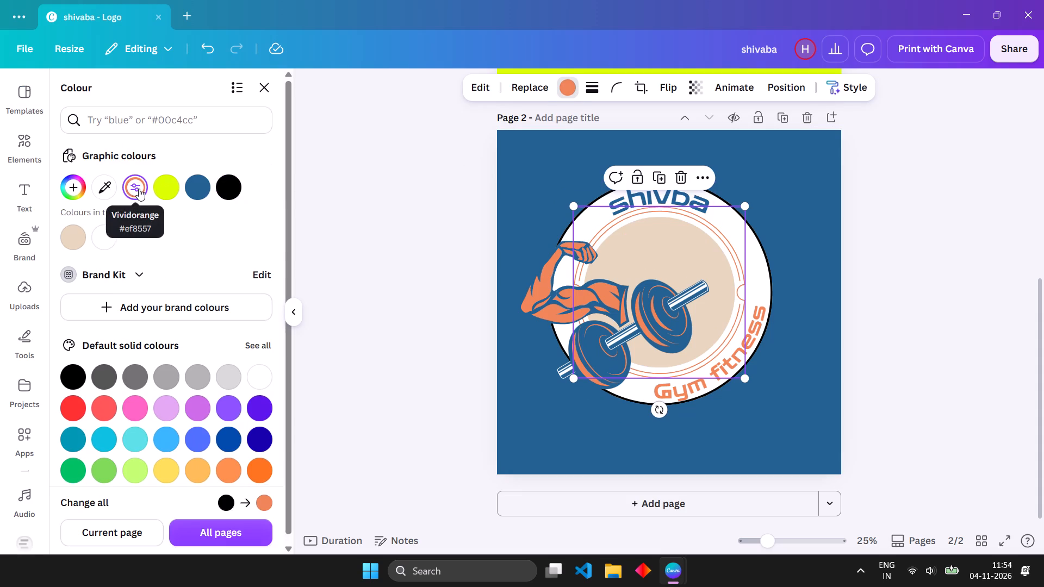
{"action": "left_click", "coordinate": [204, 185]}
{"action": "left_click", "coordinate": [1043, 252]}
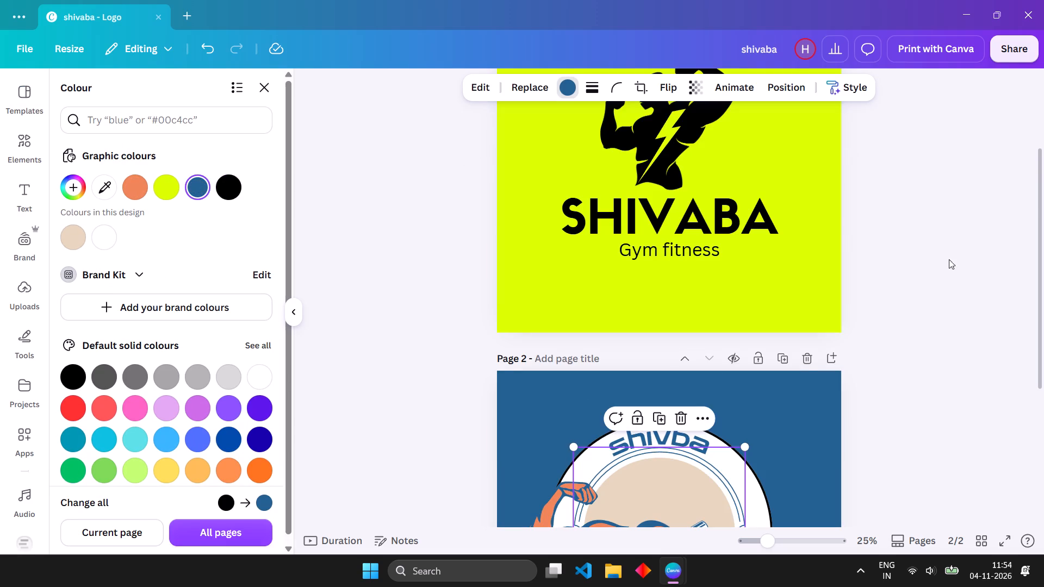
Fill the logo's white outer circle with black #000000, after trying orange #ef8557 and the design's blue.
{"action": "scroll", "coordinate": [907, 268], "scroll_direction": "down", "scroll_amount": 2}
{"action": "left_click", "coordinate": [759, 345]}
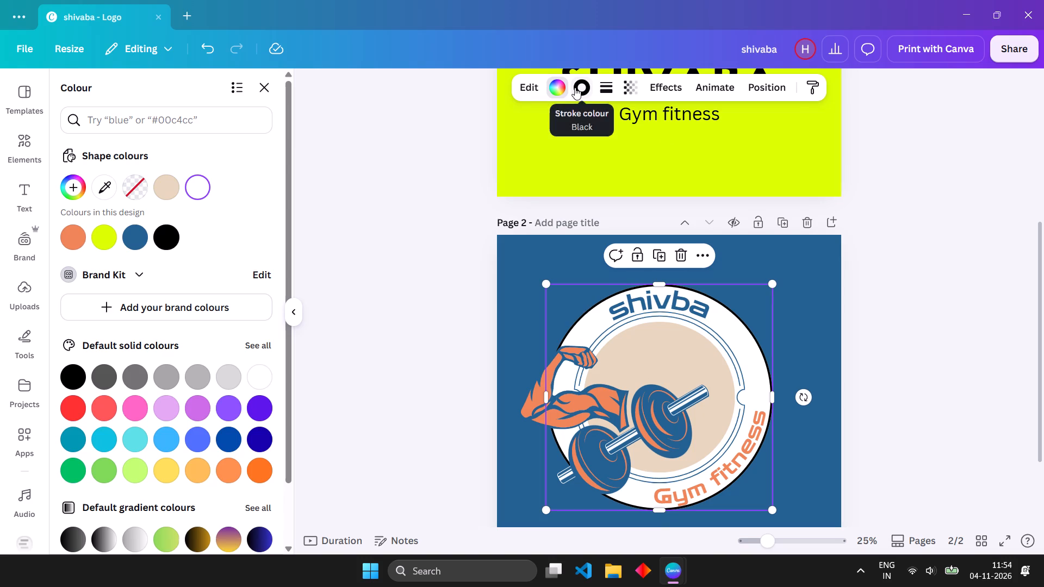
{"action": "left_click", "coordinate": [565, 88]}
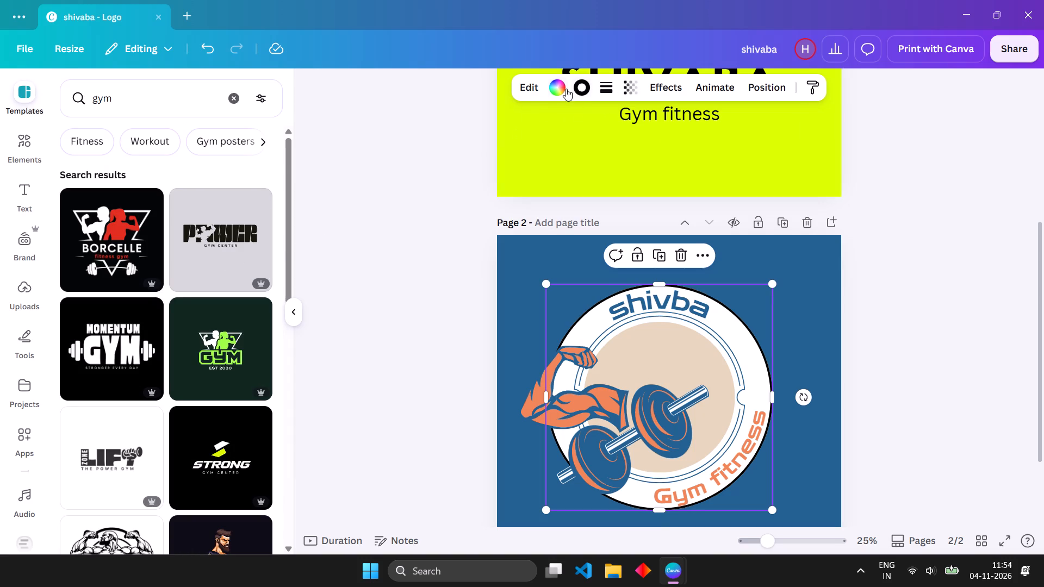
{"action": "left_click", "coordinate": [561, 88]}
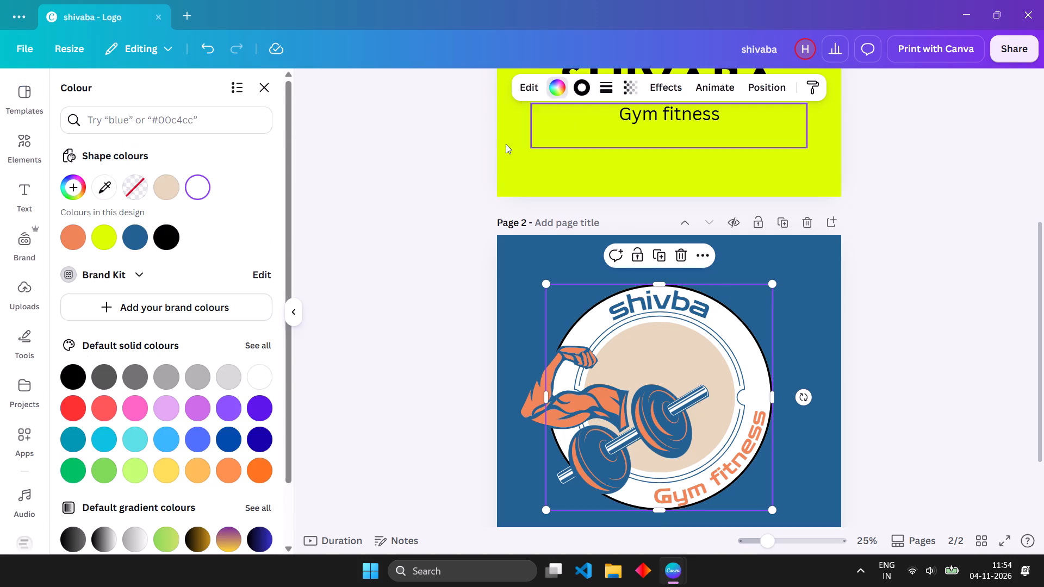
{"action": "left_click", "coordinate": [79, 232]}
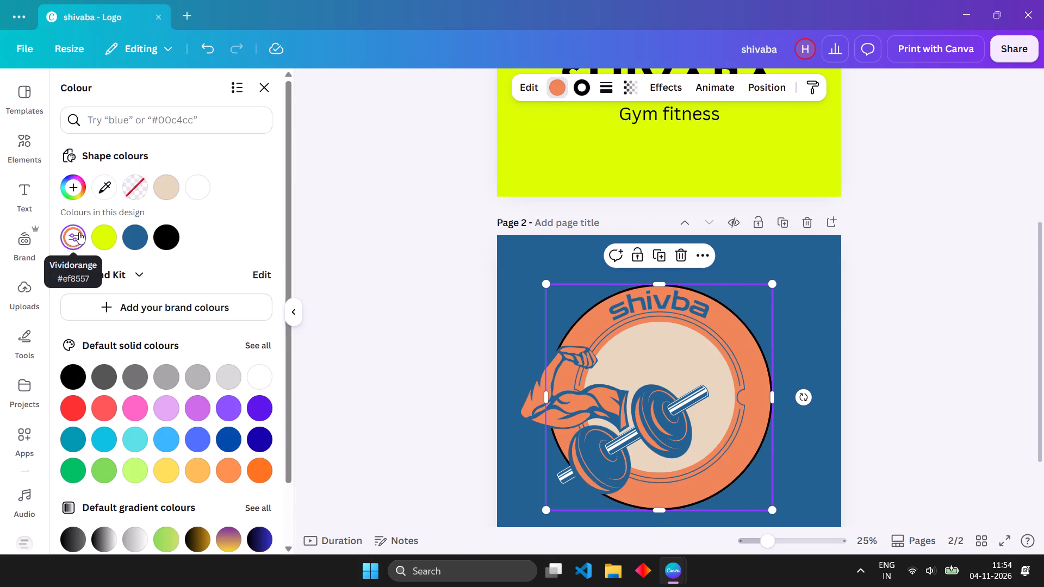
{"action": "left_click", "coordinate": [139, 235]}
{"action": "left_click", "coordinate": [161, 237]}
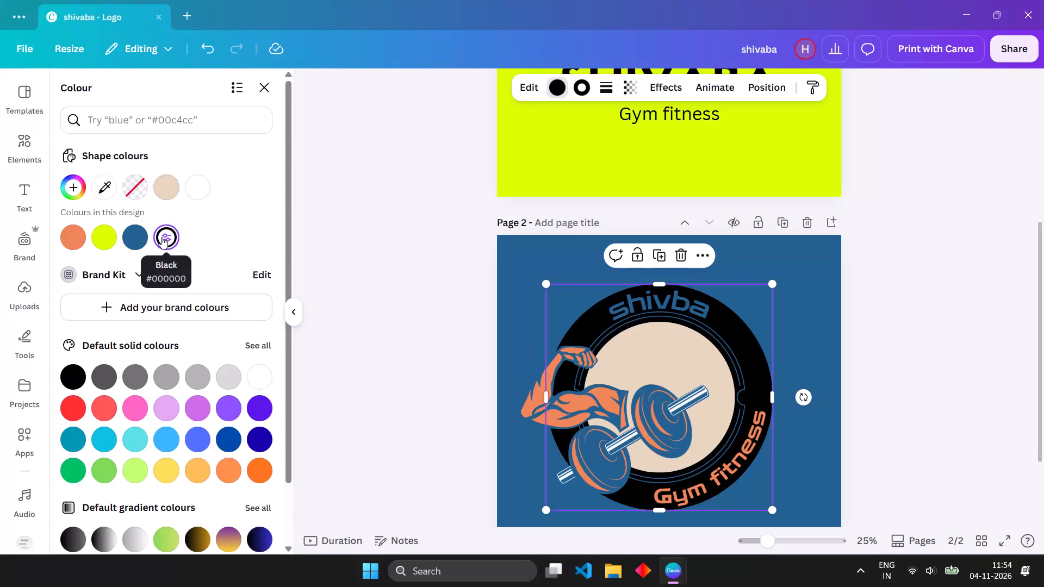
{"action": "left_click", "coordinate": [82, 188]}
{"action": "left_click", "coordinate": [397, 224]}
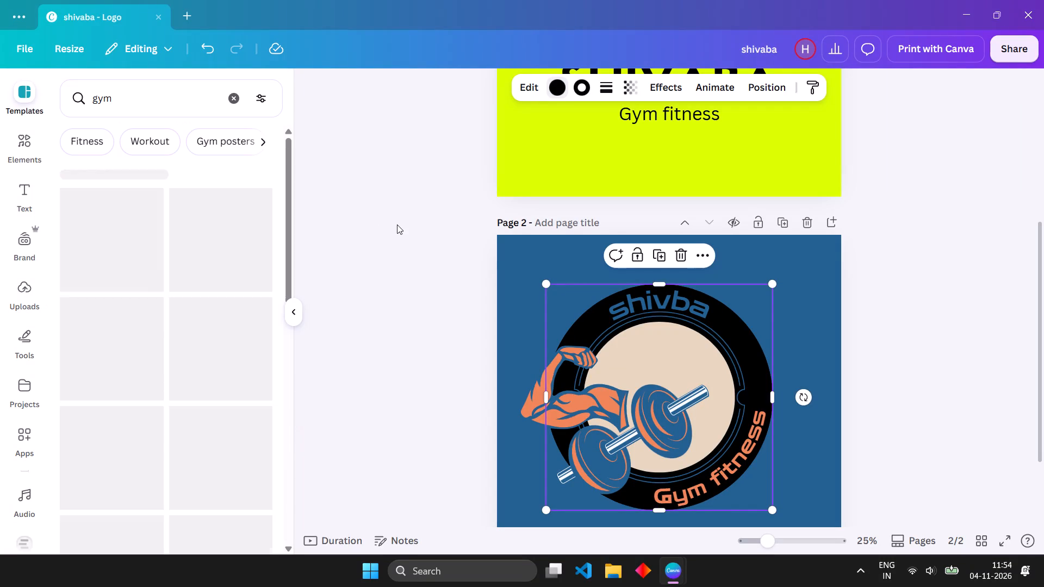
{"action": "left_click", "coordinate": [298, 237]}
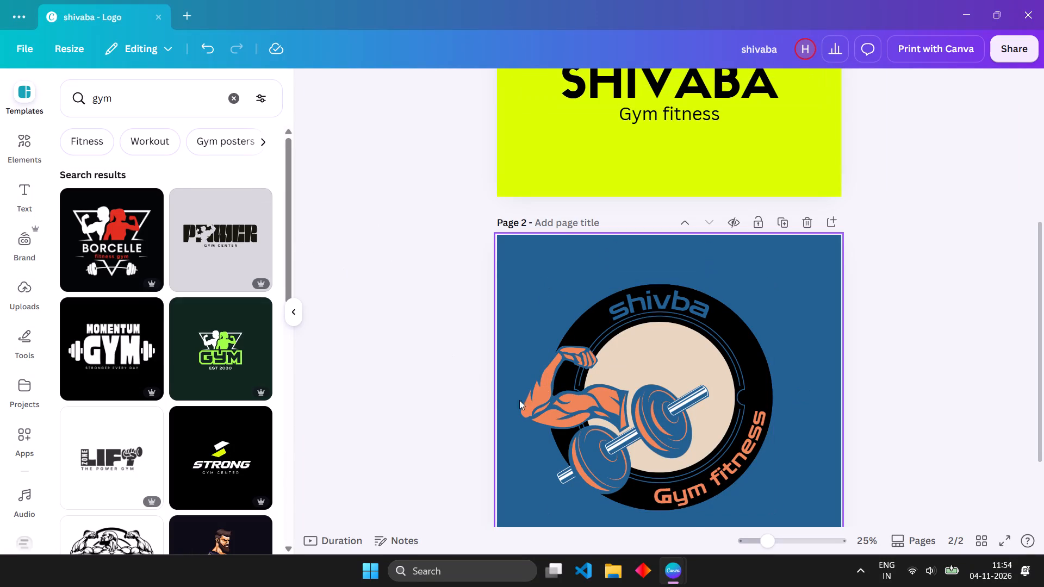
Move the arm-and-dumbbell graphic back over the beige inner circle, centred in the round logo.
{"action": "left_click_drag", "start_coordinate": [571, 406], "coordinate": [617, 385]}
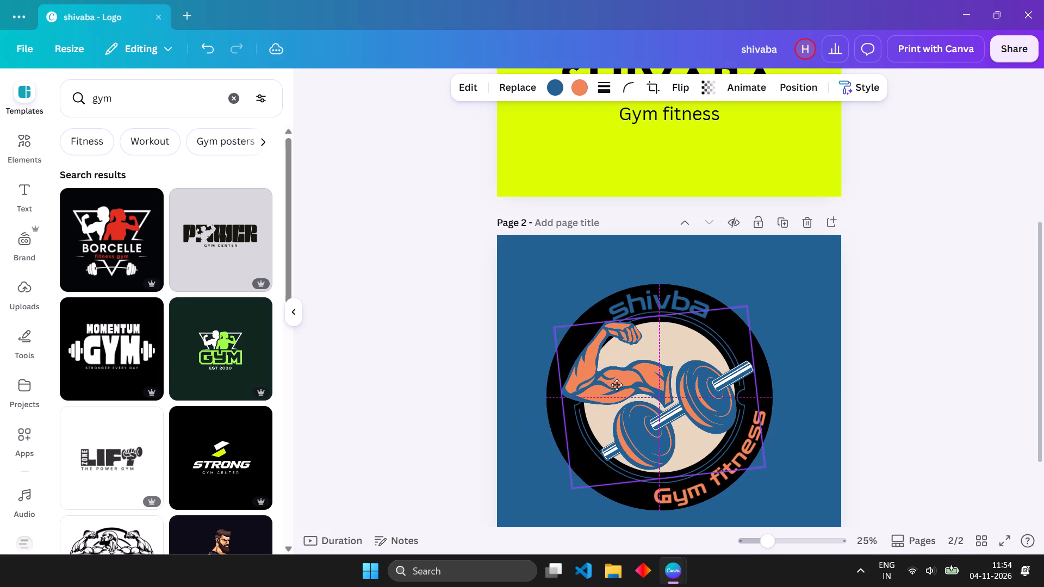
{"action": "left_click_drag", "start_coordinate": [617, 385], "coordinate": [617, 386]}
{"action": "left_click", "coordinate": [978, 358]}
{"action": "scroll", "coordinate": [977, 353], "scroll_direction": "down", "scroll_amount": 2}
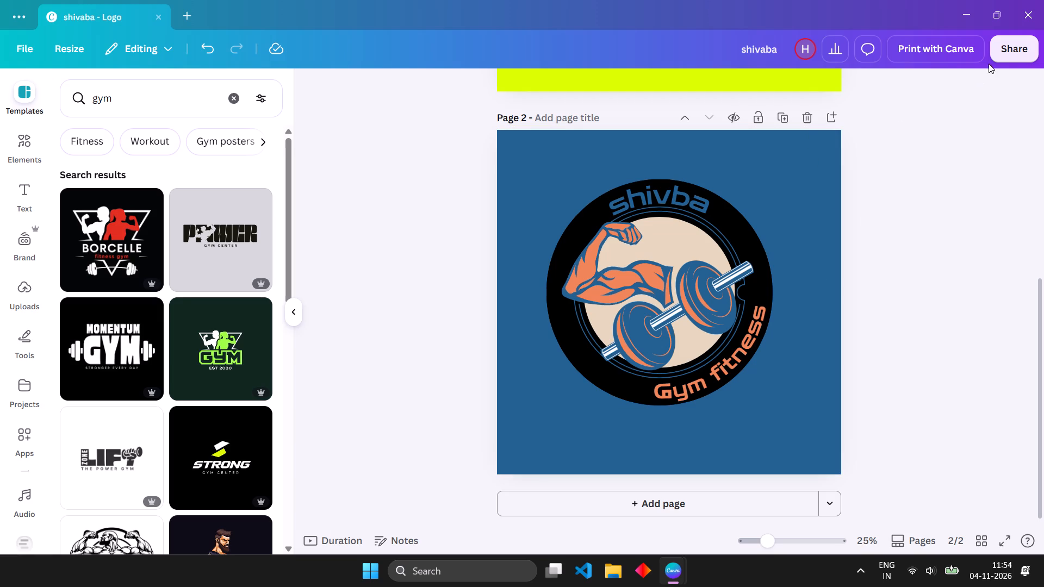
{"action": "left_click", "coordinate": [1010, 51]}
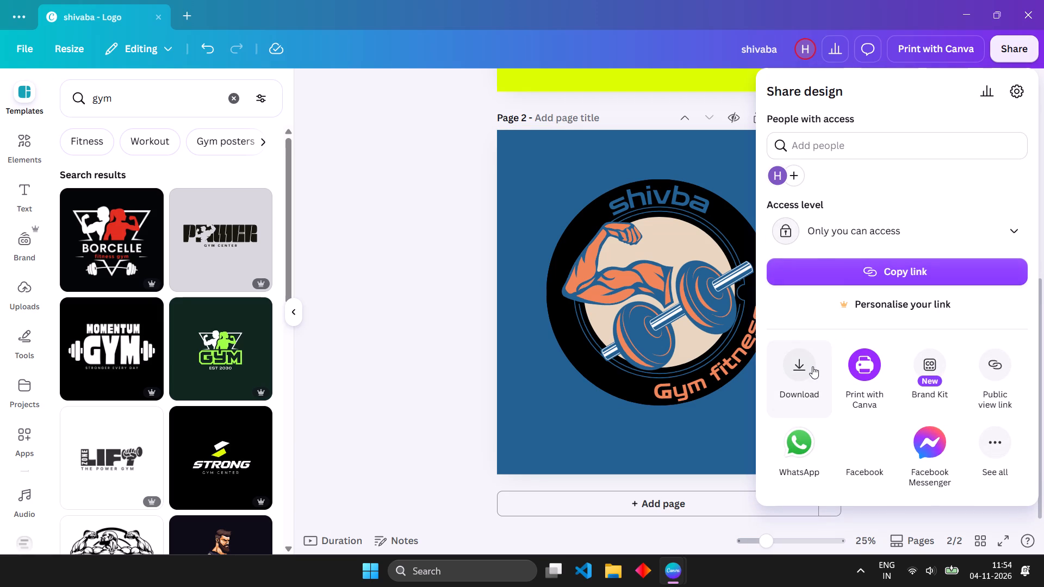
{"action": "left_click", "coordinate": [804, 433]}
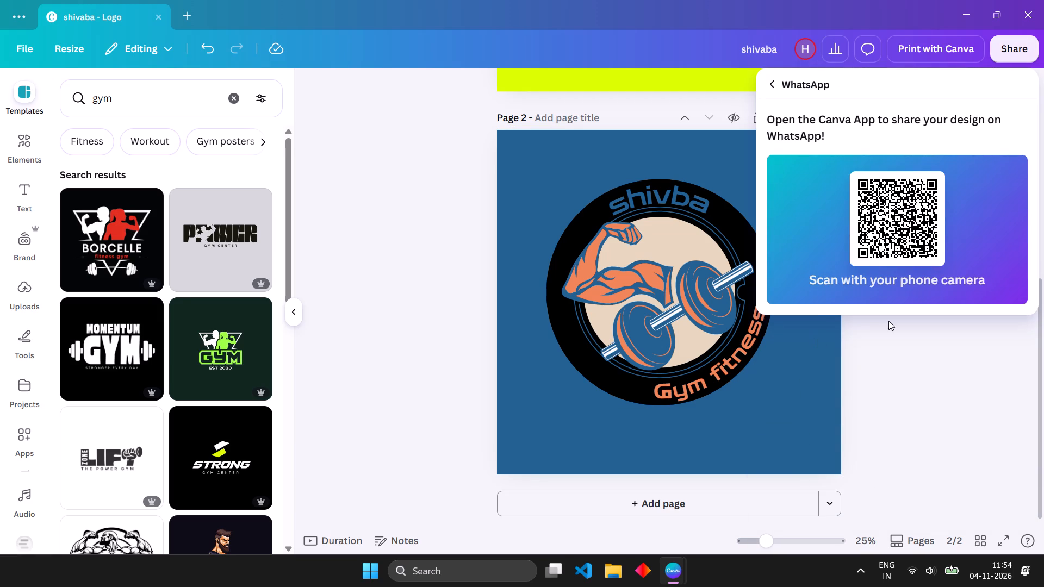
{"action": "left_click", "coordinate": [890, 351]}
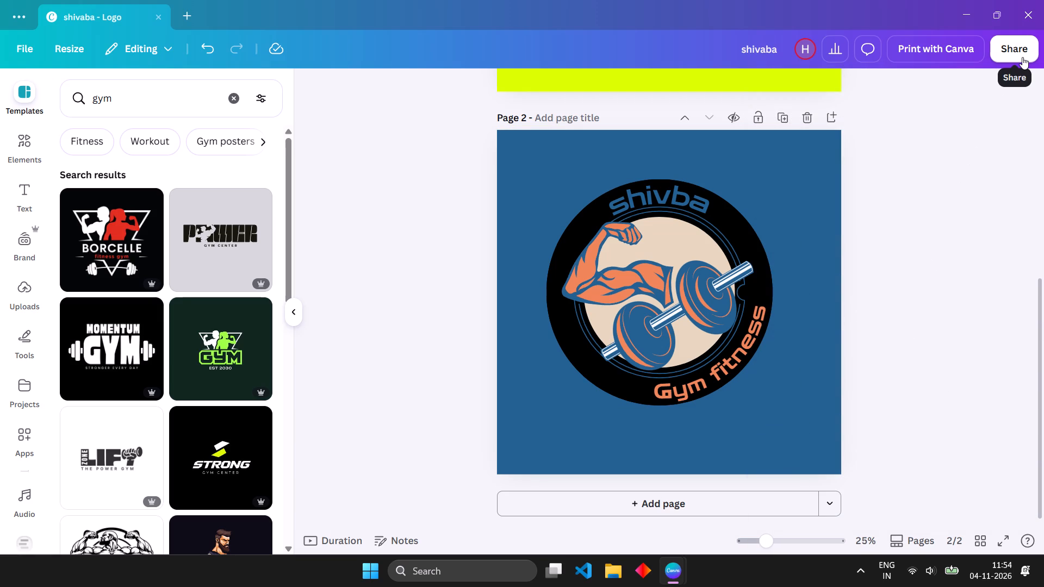
Copy the design's share link and allow view access for anyone with the link.
{"action": "left_click", "coordinate": [1022, 57]}
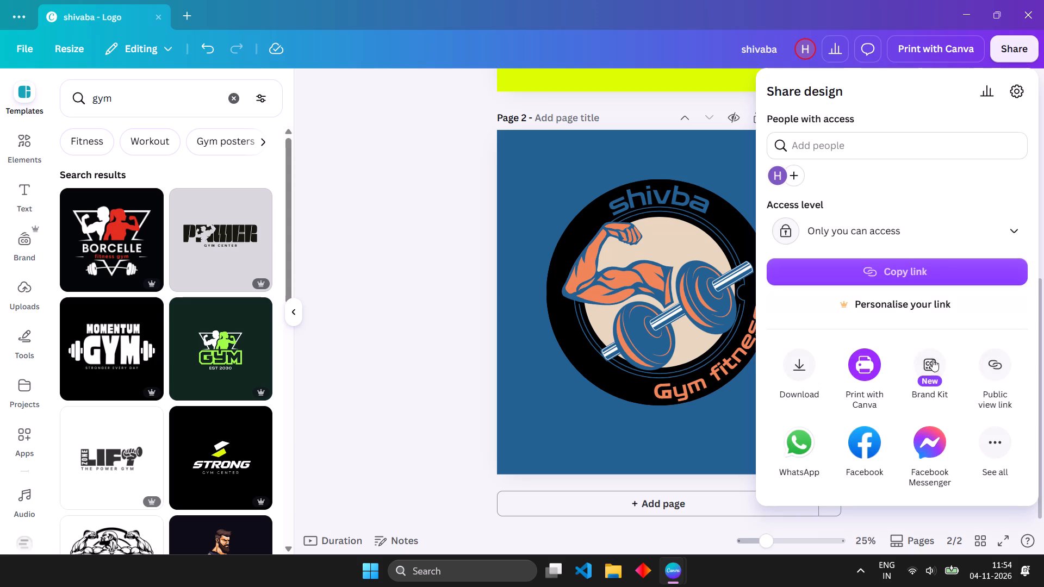
{"action": "left_click", "coordinate": [913, 274]}
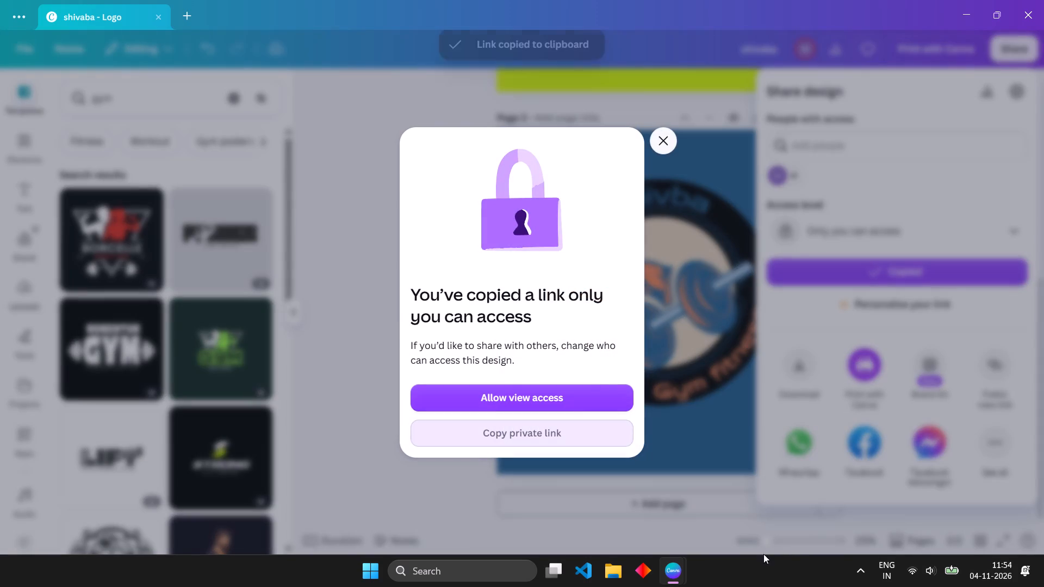
{"action": "left_click", "coordinate": [579, 395]}
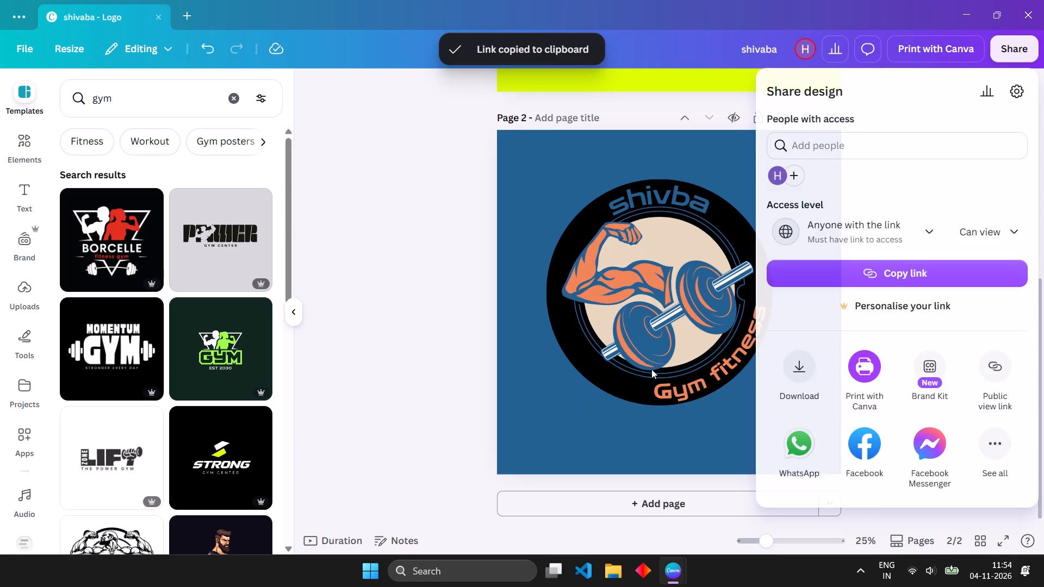
{"action": "left_click", "coordinate": [363, 262]}
Show the hidden background apps in the Windows system tray.
{"action": "left_click", "coordinate": [863, 584]}
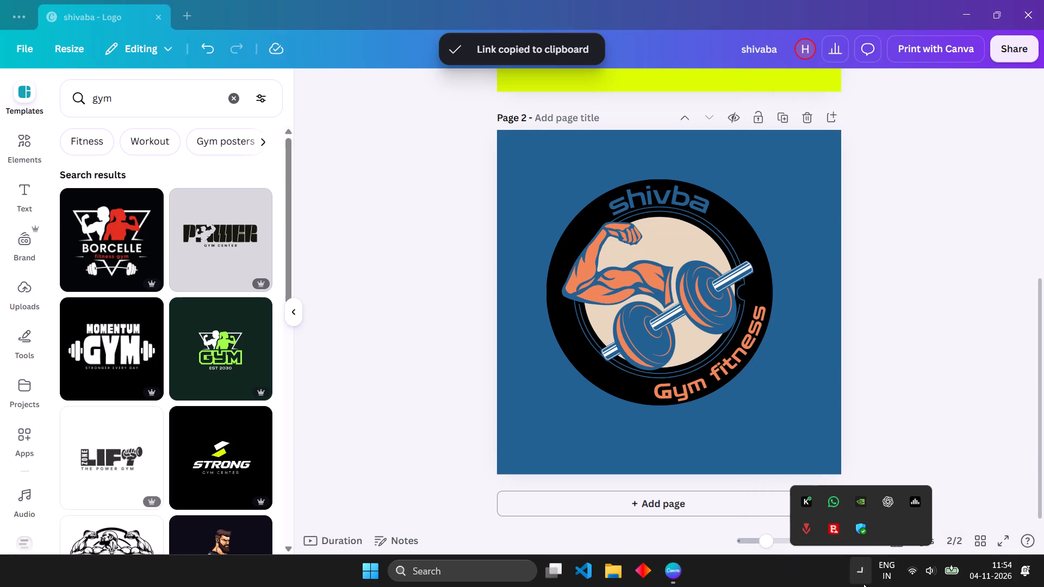
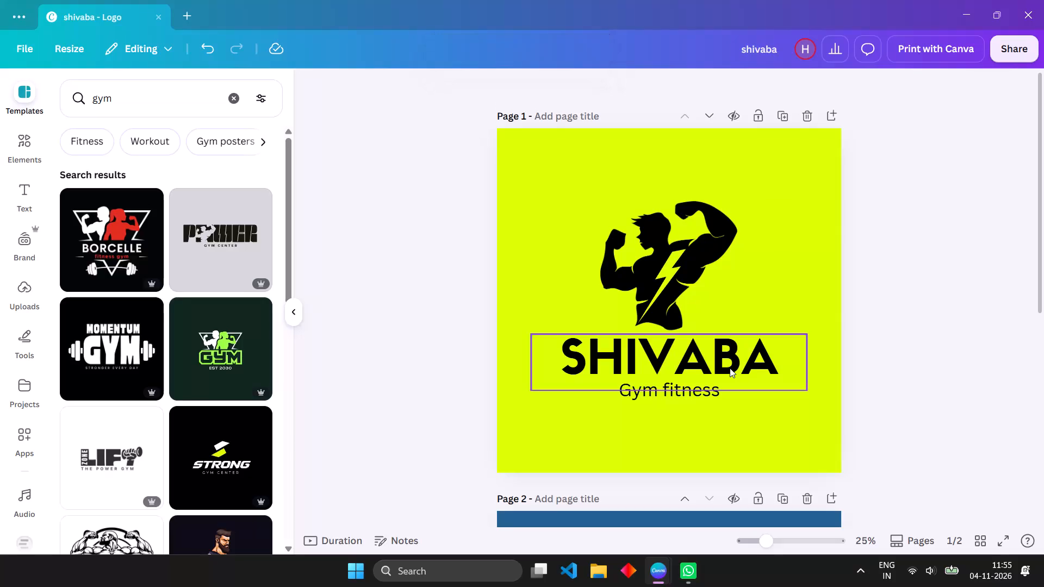
Look over both logo pages and close the separate window containing the shivaba logo design.
{"action": "scroll", "coordinate": [730, 368], "scroll_direction": "up", "scroll_amount": 7}
{"action": "scroll", "coordinate": [665, 313], "scroll_direction": "up", "scroll_amount": 4}
{"action": "scroll", "coordinate": [665, 313], "scroll_direction": "down", "scroll_amount": 15}
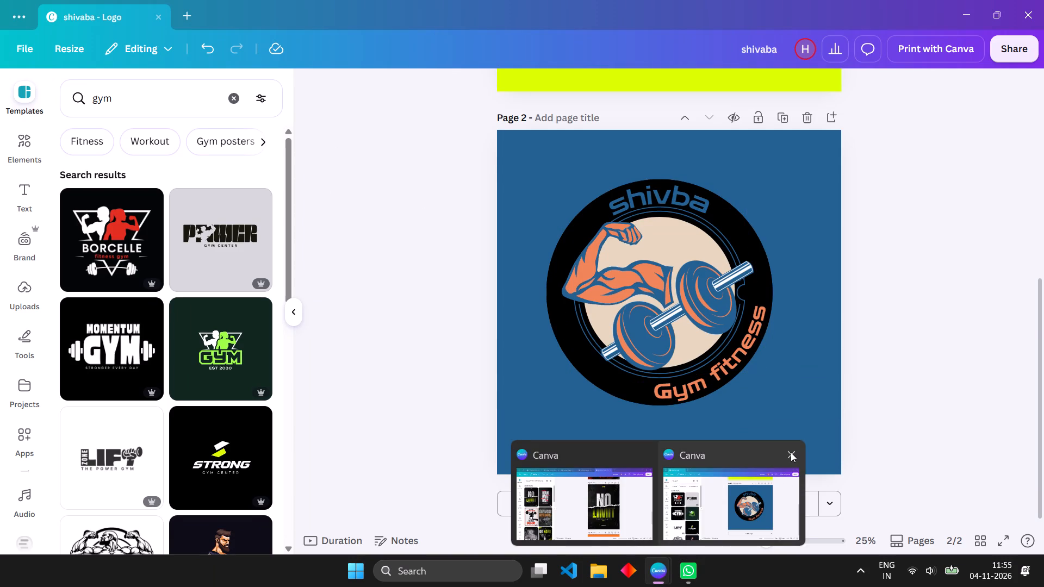
{"action": "left_click", "coordinate": [791, 452]}
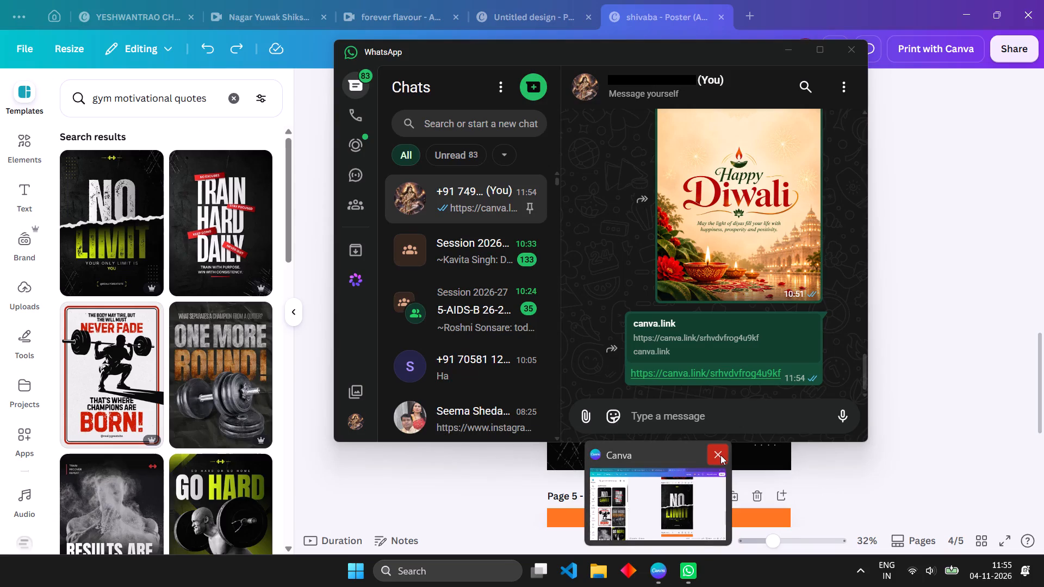